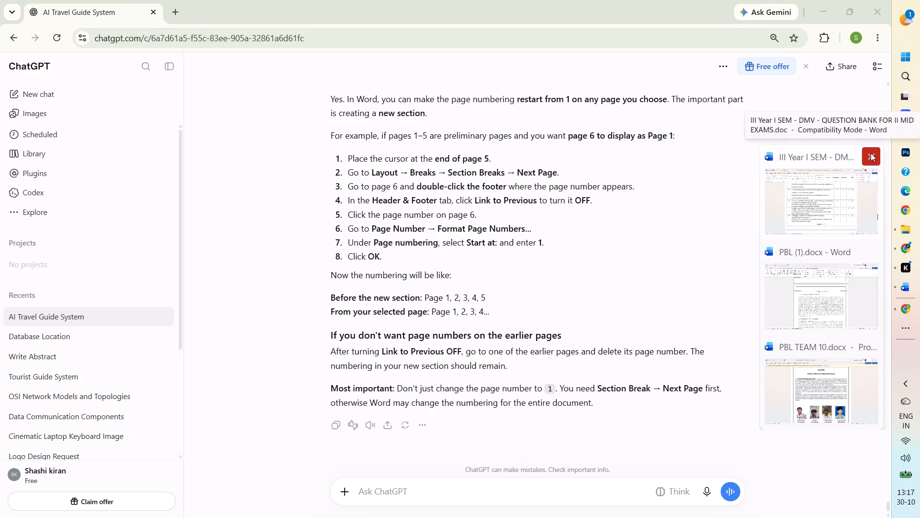
click(871, 153)
click(820, 243)
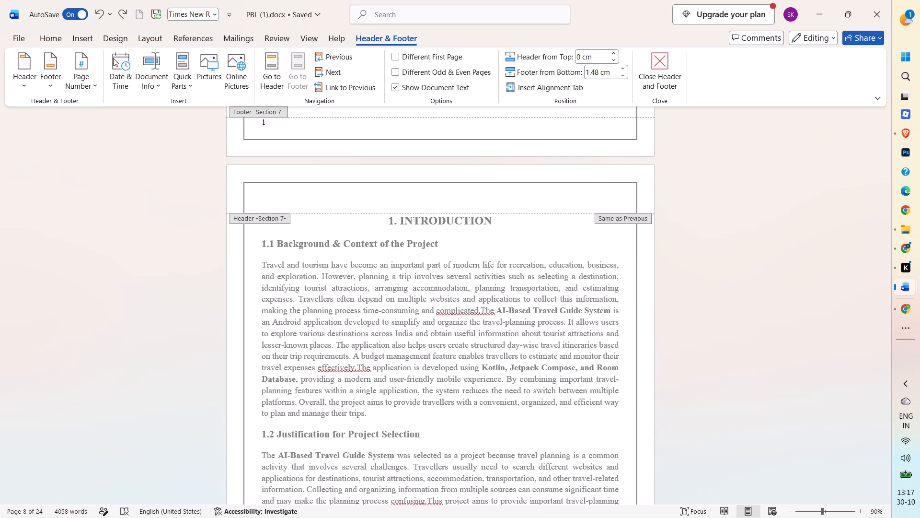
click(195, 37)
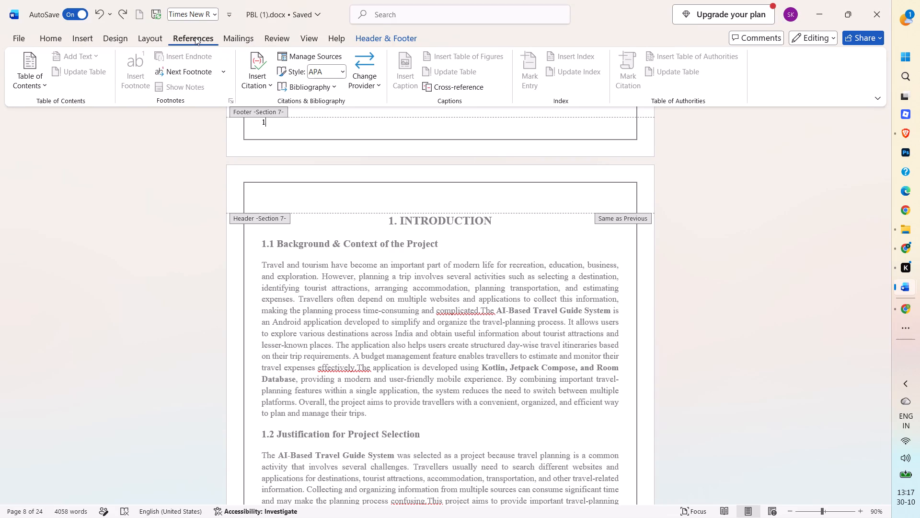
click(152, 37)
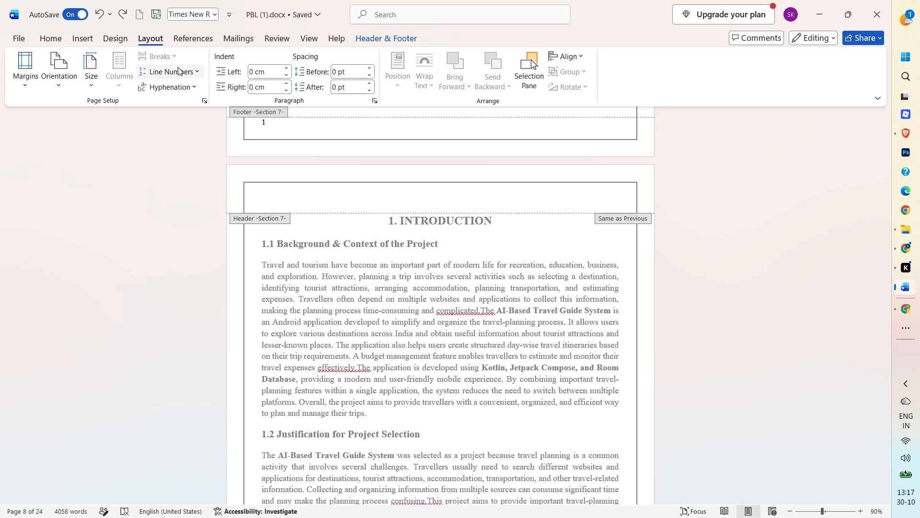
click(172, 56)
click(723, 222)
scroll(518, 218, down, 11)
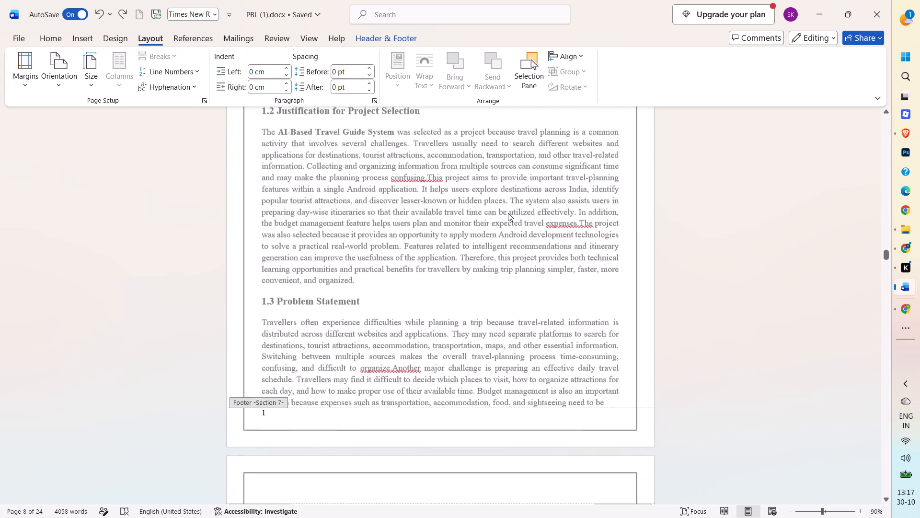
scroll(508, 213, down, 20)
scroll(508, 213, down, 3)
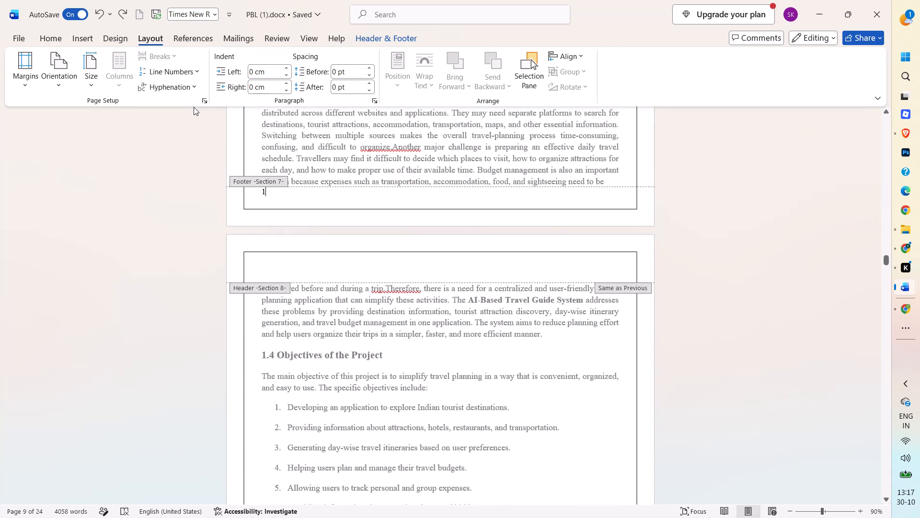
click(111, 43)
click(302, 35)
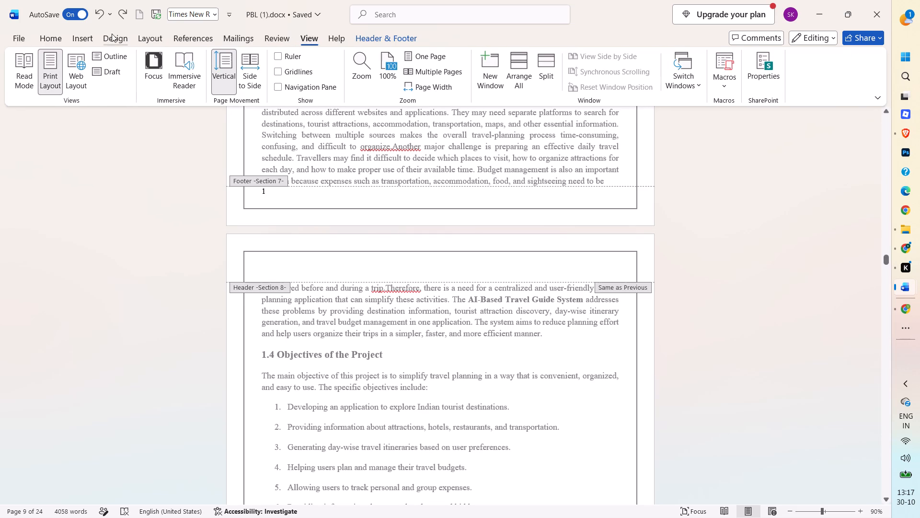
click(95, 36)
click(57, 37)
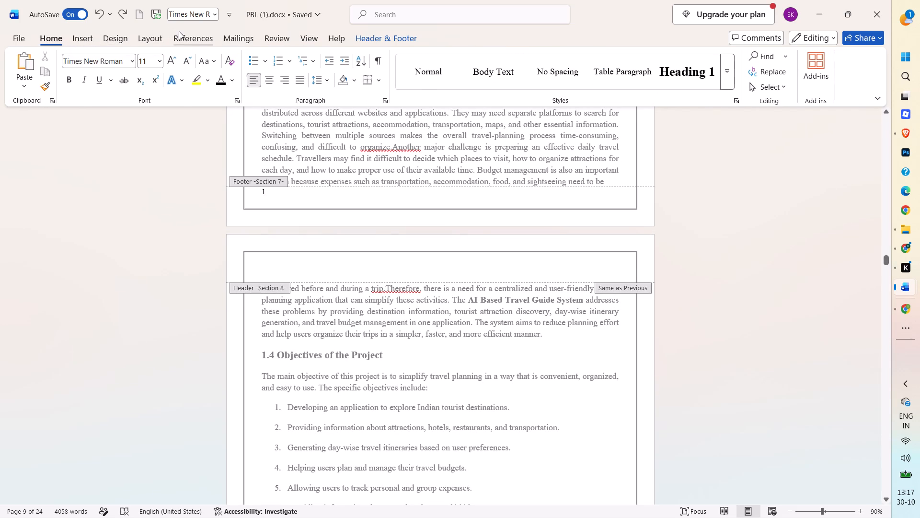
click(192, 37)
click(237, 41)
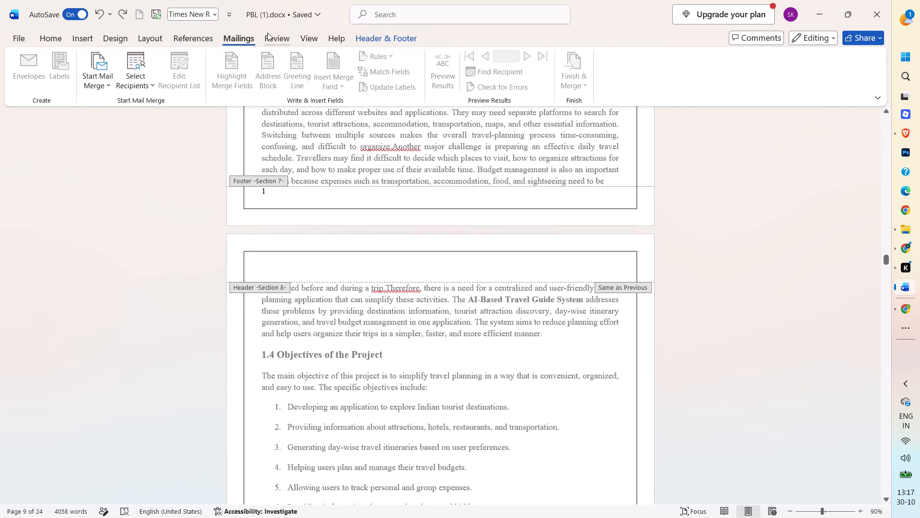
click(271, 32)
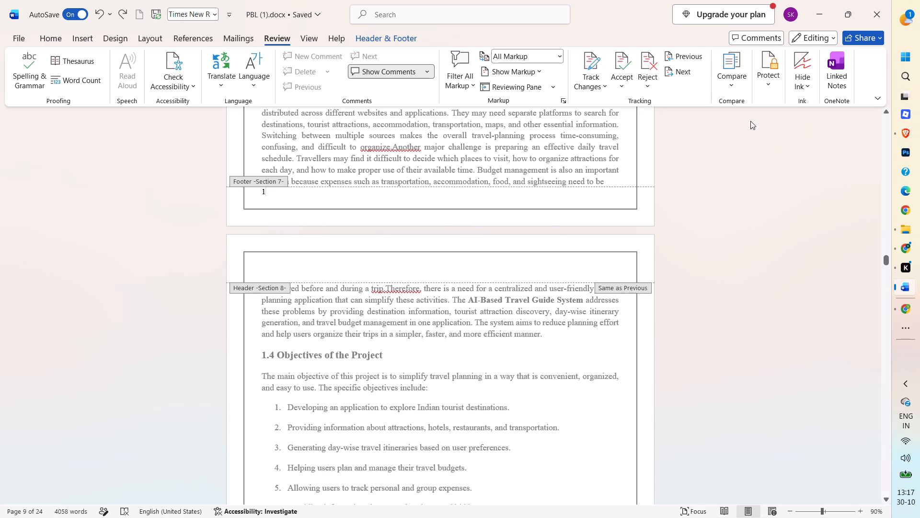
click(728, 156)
Apply the 1, 2, 3 page number format starting at 1 to the Section 7 footer.
click(365, 38)
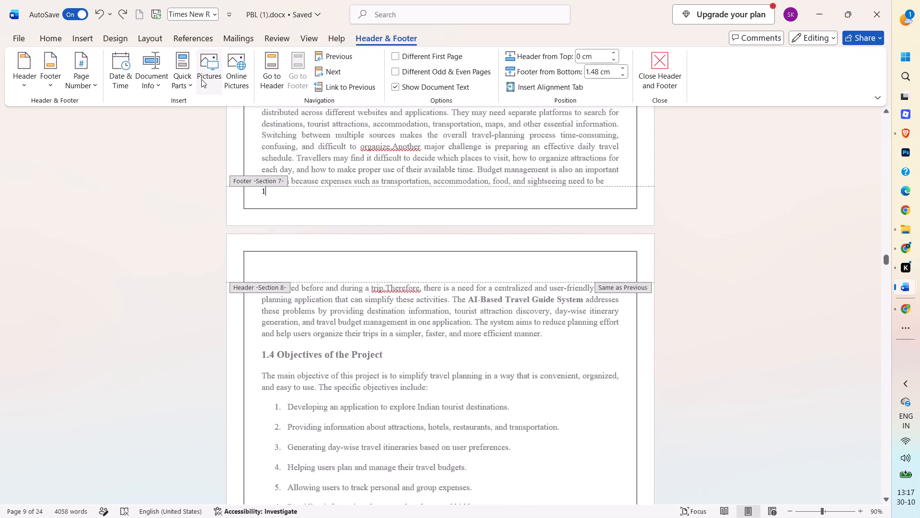
click(92, 82)
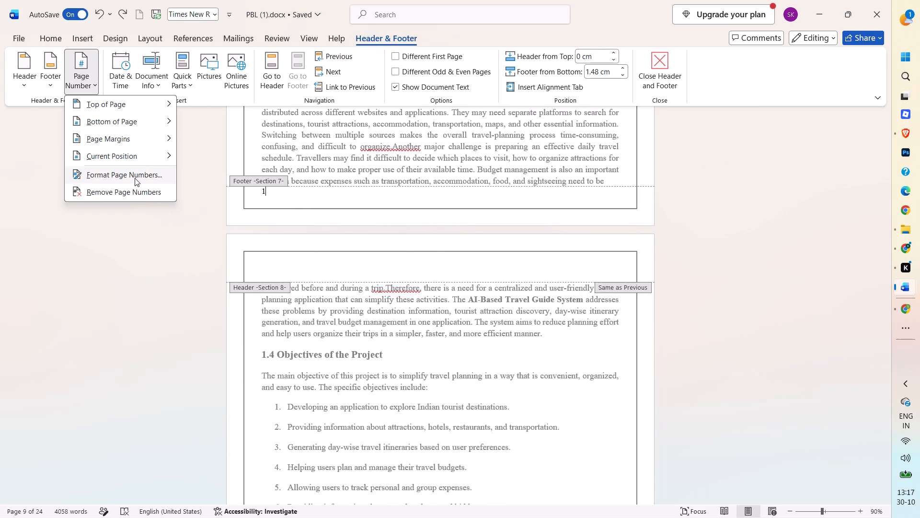
click(148, 157)
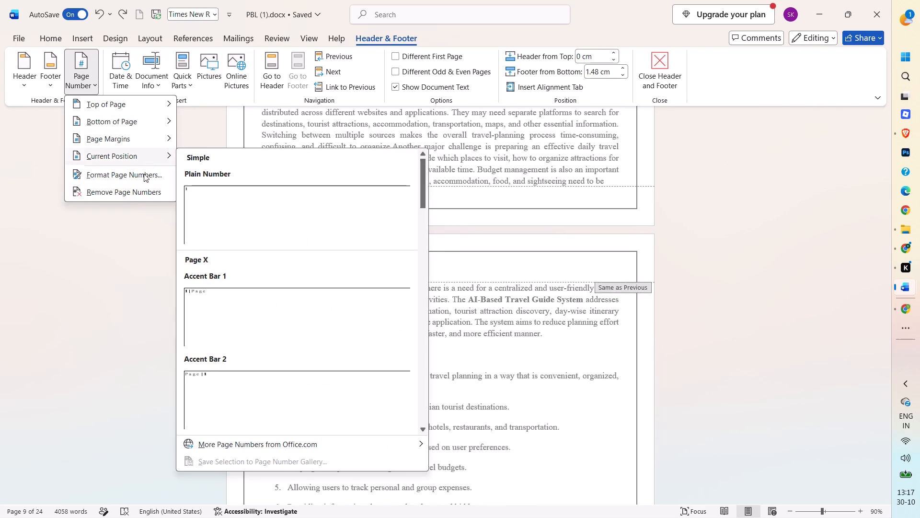
click(151, 179)
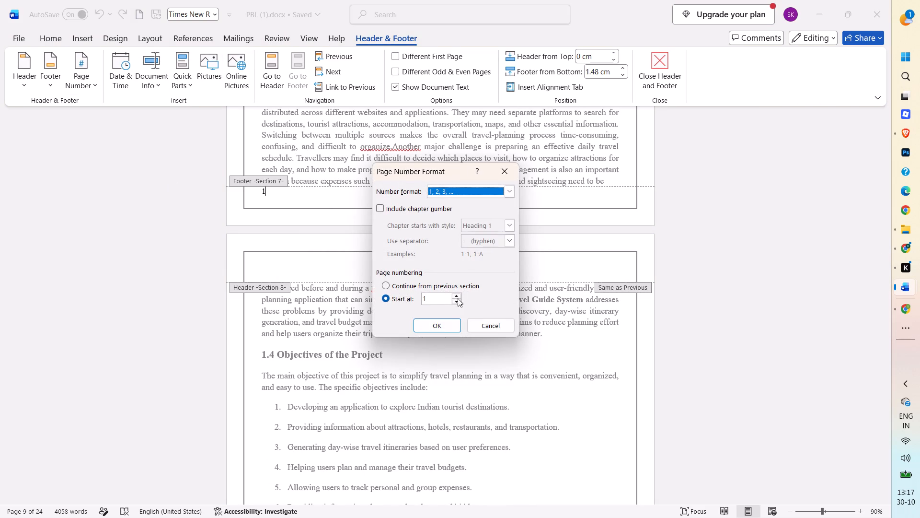
click(440, 322)
Examine the footer page numbers on the Introduction pages up to the start of the Literature Review.
scroll(442, 277, down, 13)
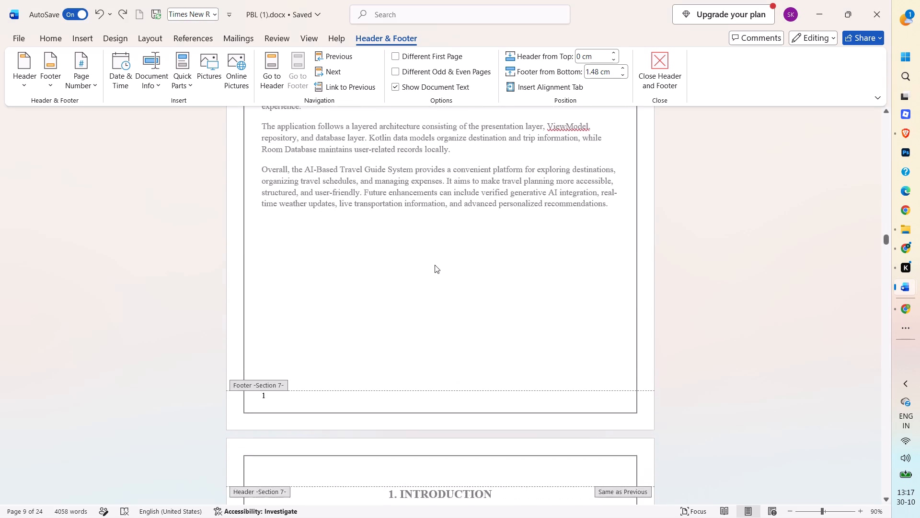
scroll(435, 265, down, 20)
scroll(435, 265, down, 20)
scroll(435, 265, down, 10)
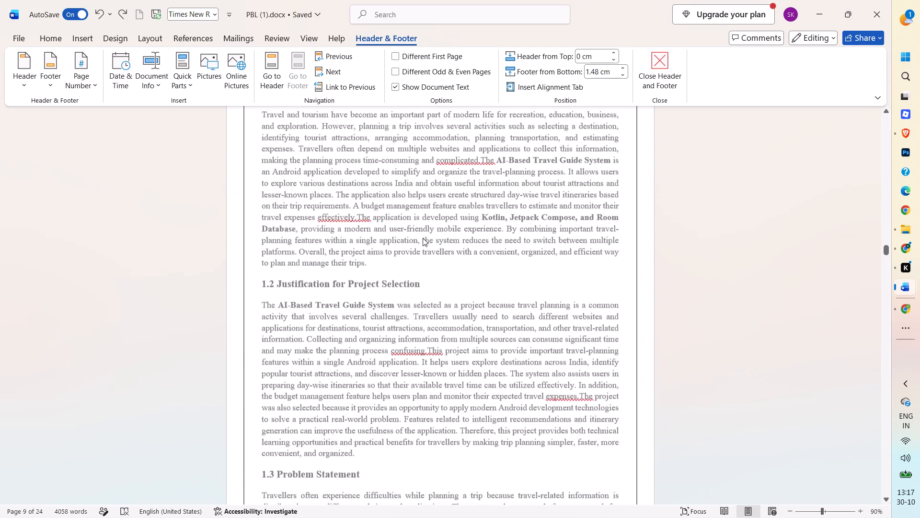
scroll(423, 238, down, 20)
scroll(423, 238, down, 10)
scroll(418, 230, up, 7)
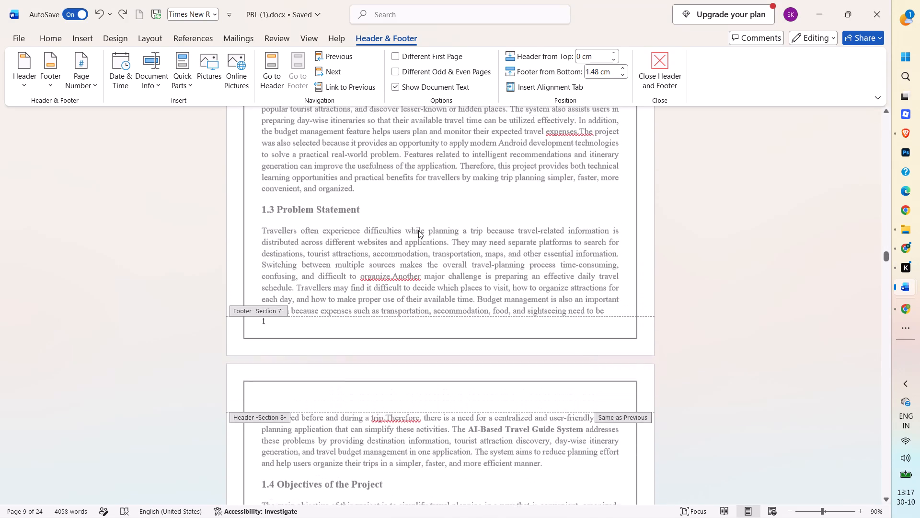
scroll(418, 230, up, 6)
scroll(418, 230, down, 20)
scroll(418, 230, down, 4)
scroll(415, 224, up, 1)
scroll(414, 220, down, 14)
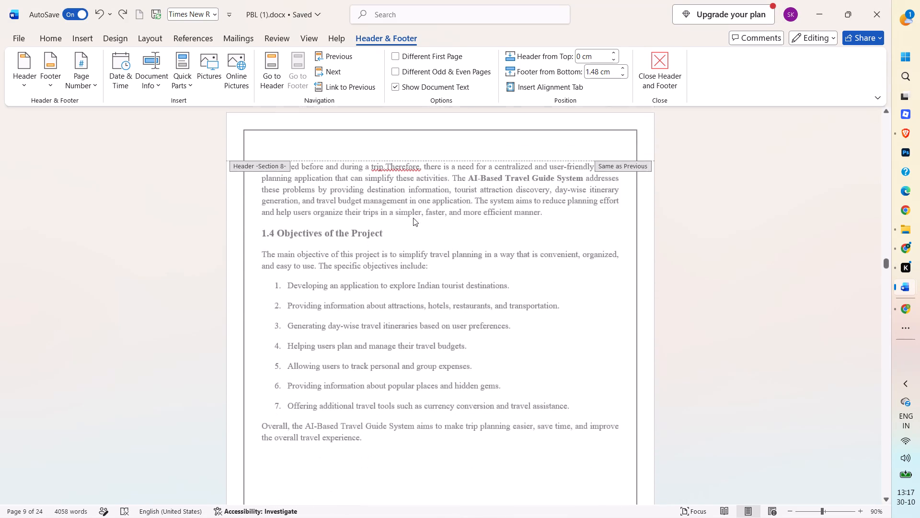
scroll(413, 218, down, 20)
scroll(413, 218, down, 16)
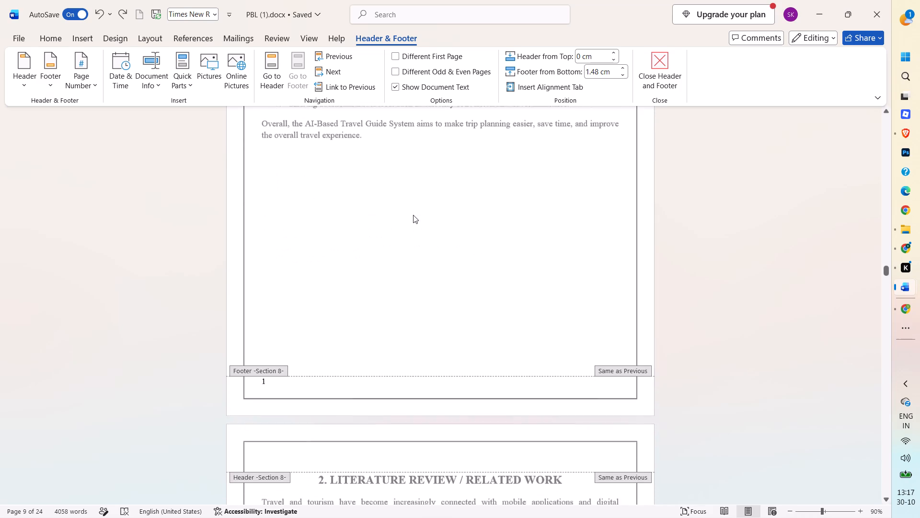
scroll(413, 215, down, 2)
scroll(413, 215, up, 6)
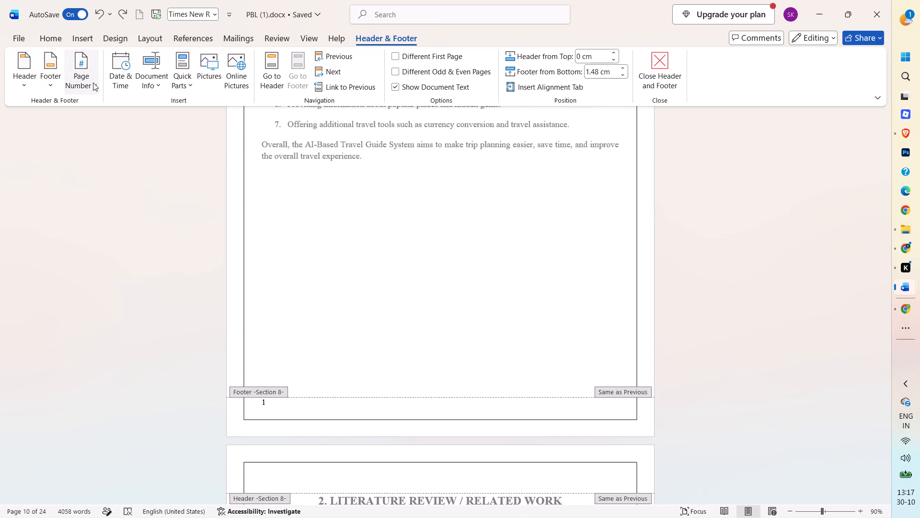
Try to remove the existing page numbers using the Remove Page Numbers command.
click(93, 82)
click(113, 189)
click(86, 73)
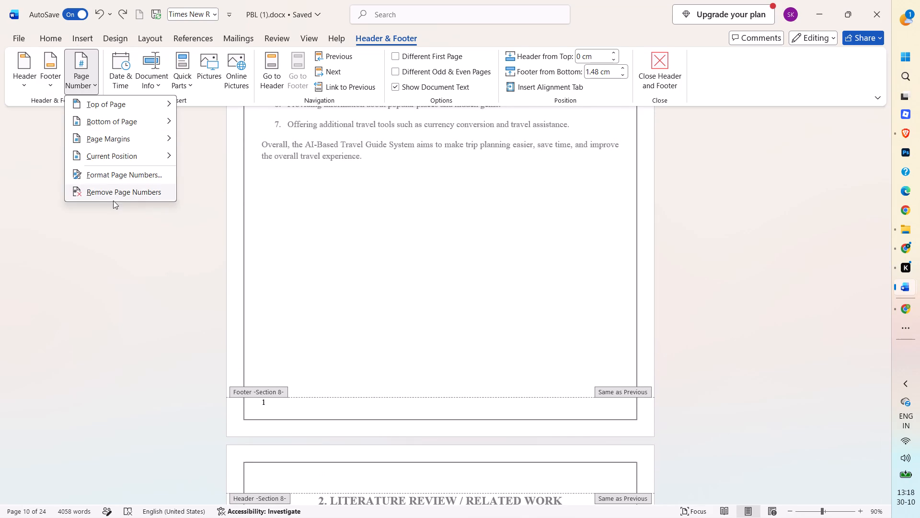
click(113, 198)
Delete the page number from the Section 7 footer on the page containing 1.3 Problem Statement.
scroll(508, 167, up, 13)
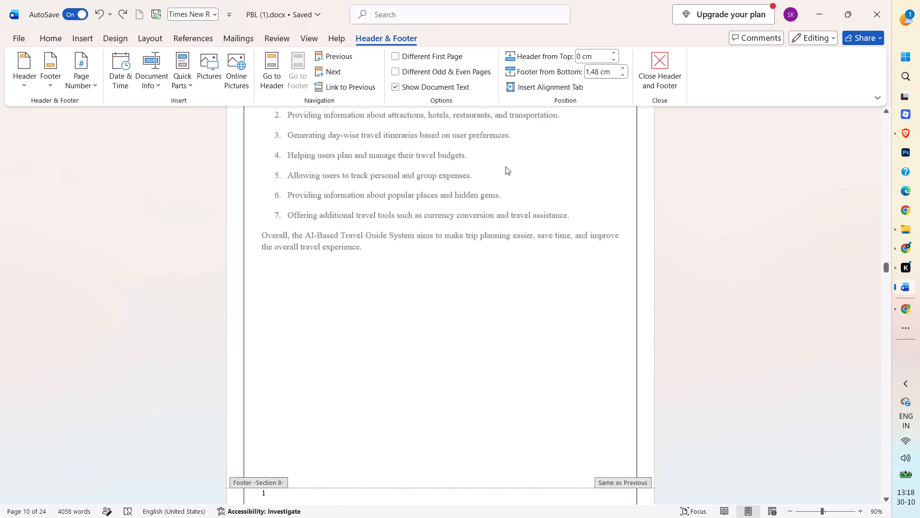
scroll(506, 166, up, 8)
scroll(506, 166, down, 1)
scroll(506, 166, up, 20)
scroll(506, 166, up, 17)
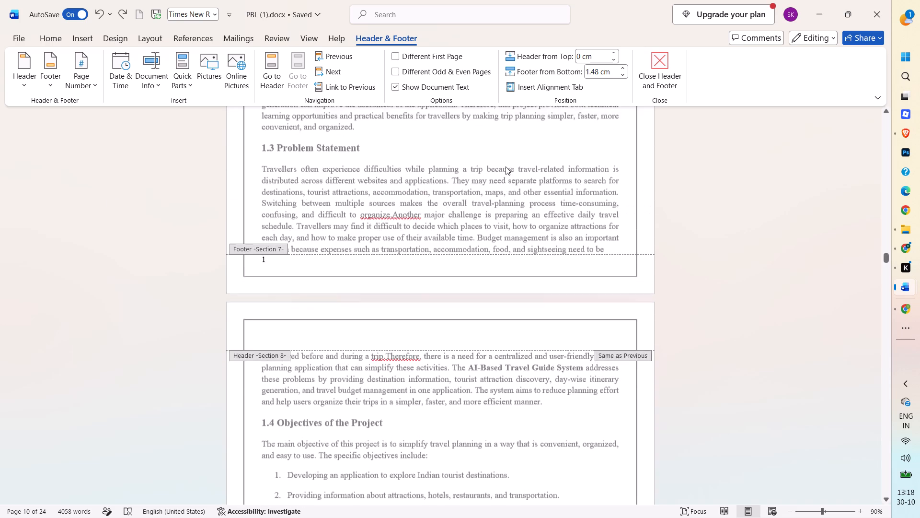
scroll(506, 166, up, 13)
click(270, 390)
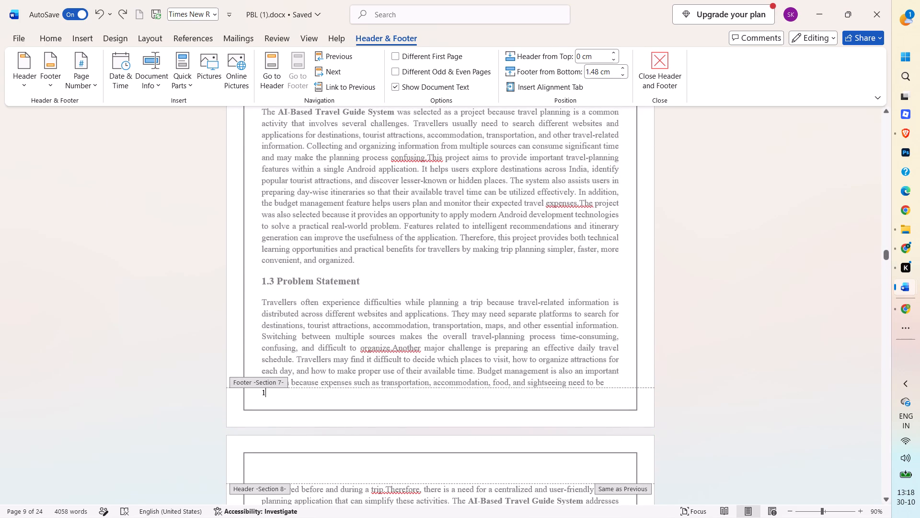
key(BackSpace)
key(BackSpace)
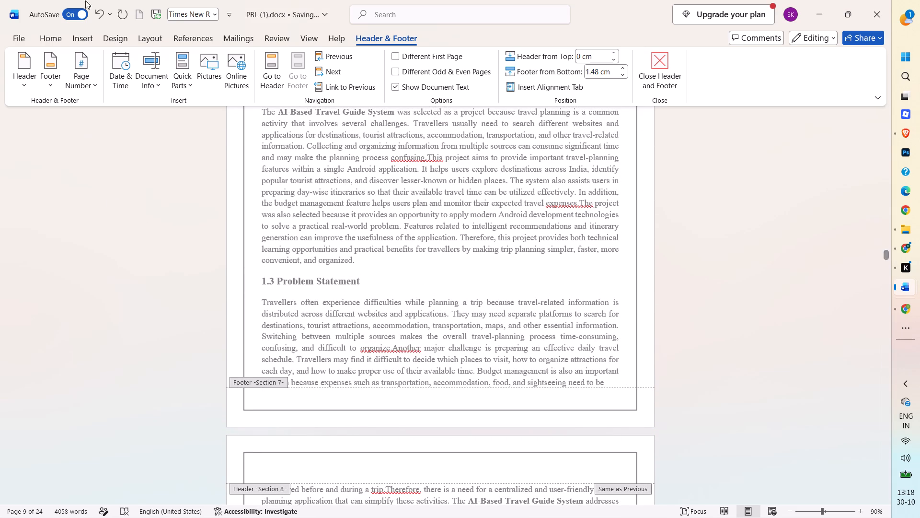
Examine the Section 7 and Section 8 footers to check whether any page numbers remain.
scroll(557, 216, up, 5)
scroll(556, 216, down, 8)
scroll(548, 208, down, 19)
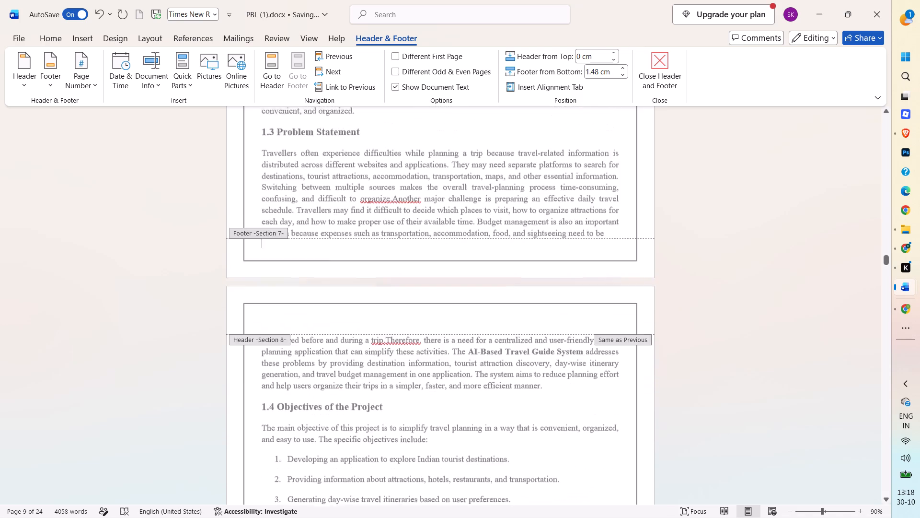
scroll(544, 206, down, 20)
scroll(544, 206, down, 20)
scroll(544, 206, down, 13)
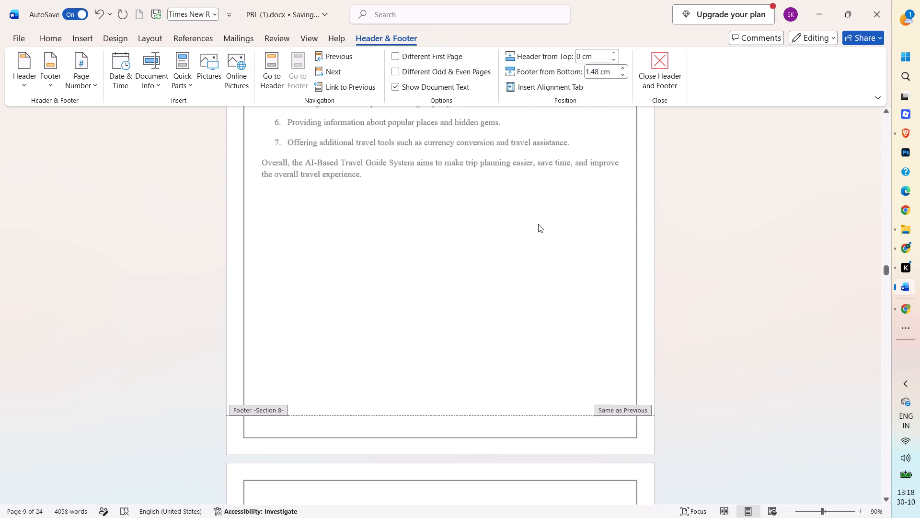
scroll(538, 224, down, 3)
scroll(537, 227, up, 5)
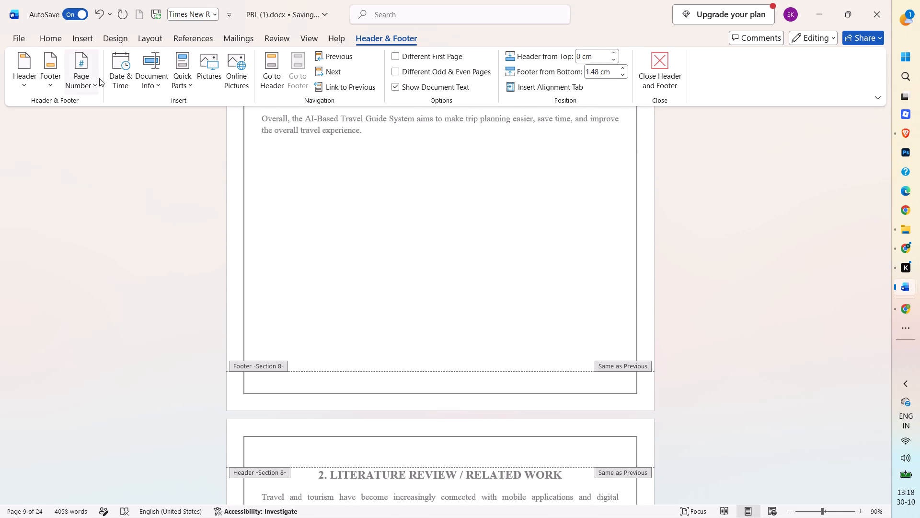
scroll(389, 294, up, 20)
scroll(389, 294, up, 8)
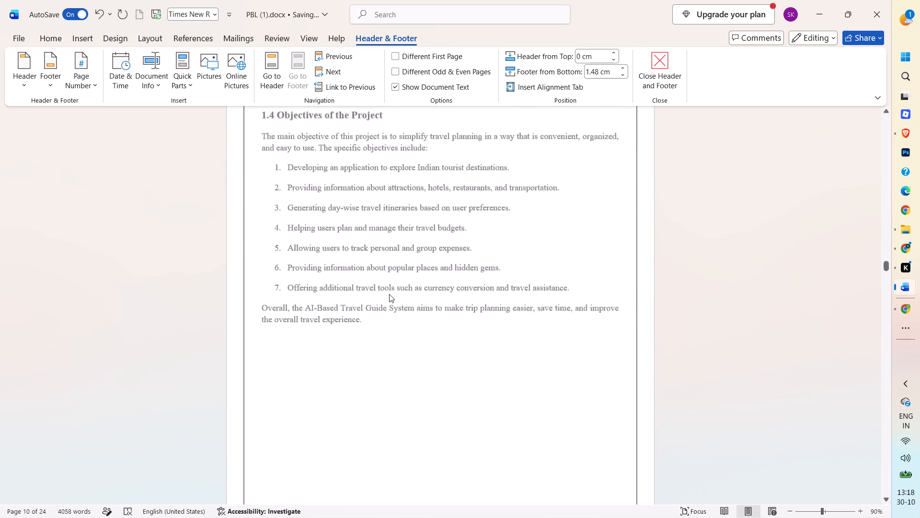
scroll(389, 294, up, 20)
scroll(389, 294, up, 14)
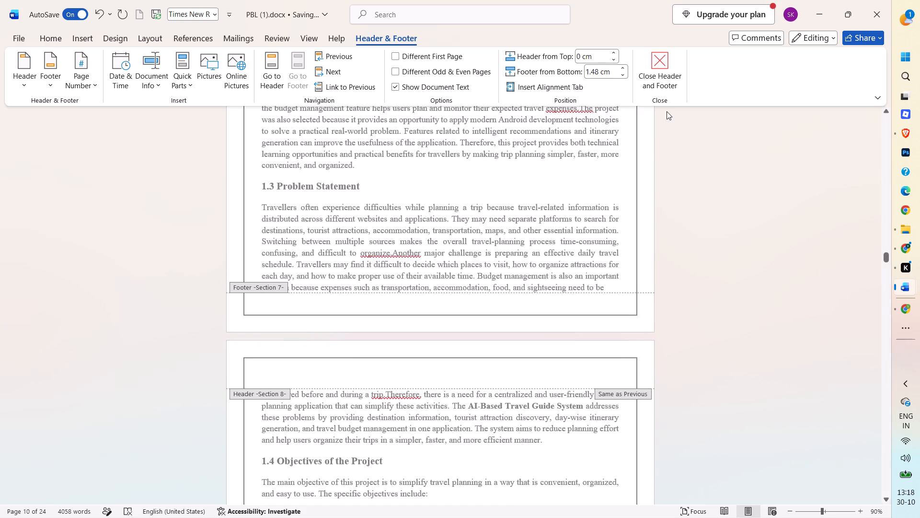
Close header and footer editing and return to the document body.
click(673, 95)
click(660, 68)
scroll(469, 265, up, 10)
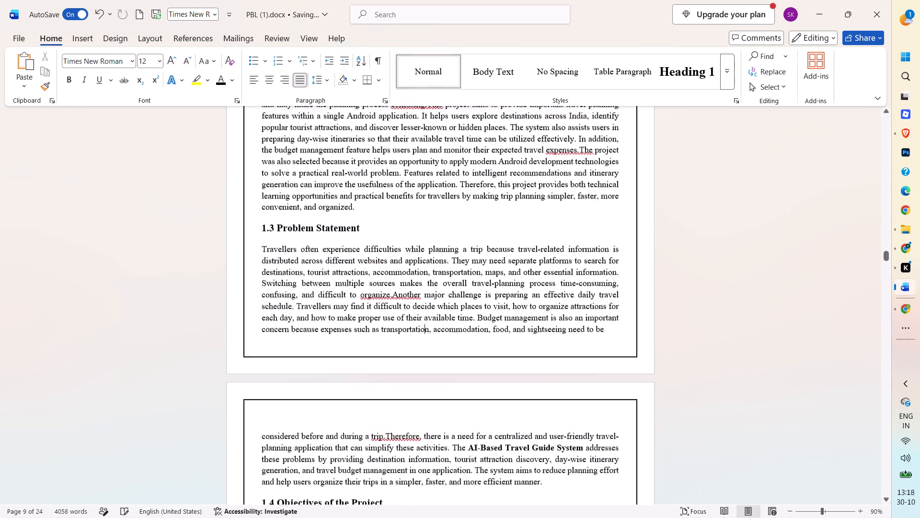
Examine the pages from the Abstract to 1.4 Objectives of the Project to check the footers for page numbers.
scroll(468, 266, up, 20)
scroll(468, 266, up, 20)
scroll(468, 266, up, 19)
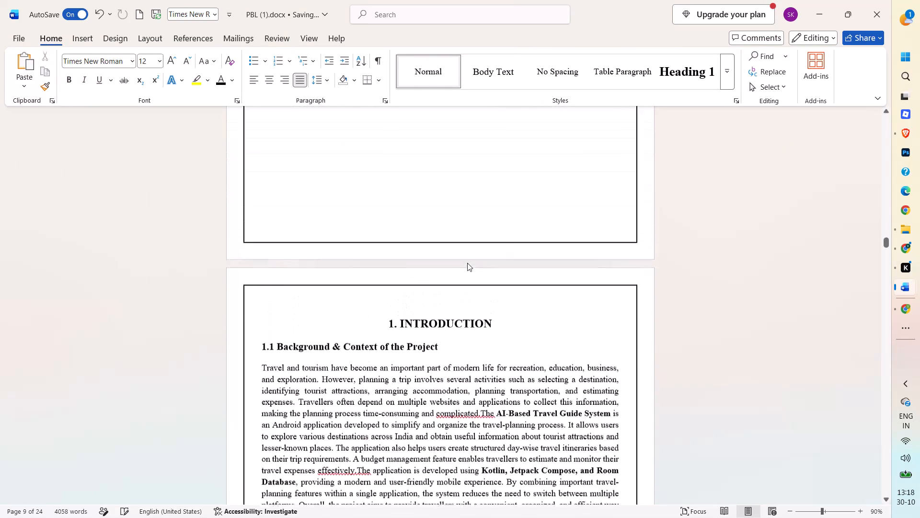
scroll(467, 263, up, 20)
scroll(467, 263, up, 20)
scroll(467, 263, up, 19)
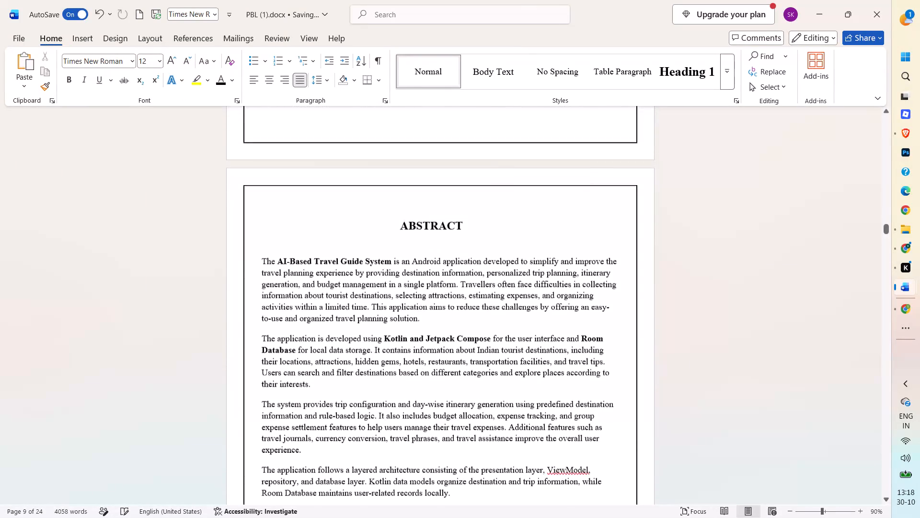
scroll(467, 263, up, 11)
scroll(466, 263, down, 20)
scroll(466, 263, down, 8)
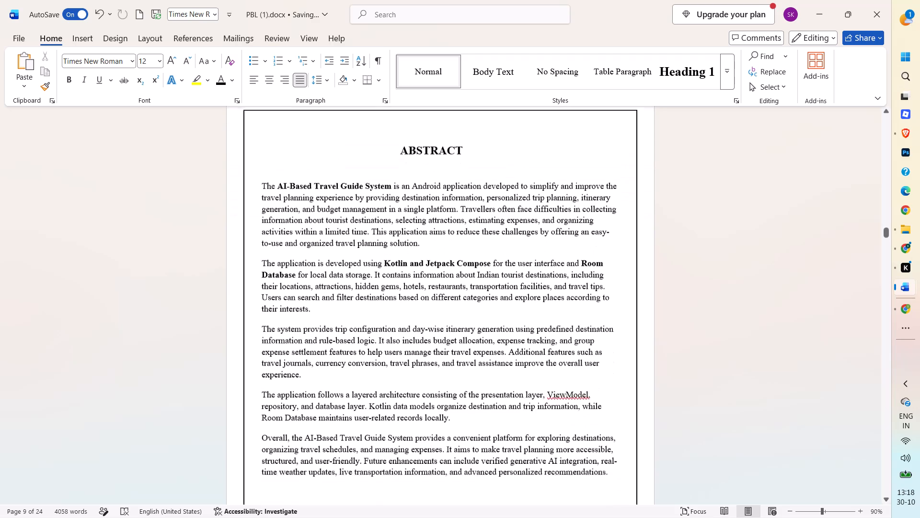
scroll(436, 259, down, 10)
scroll(436, 259, up, 1)
scroll(436, 259, down, 2)
scroll(436, 259, up, 2)
scroll(436, 259, down, 1)
scroll(436, 259, up, 1)
scroll(436, 259, down, 2)
scroll(436, 259, up, 3)
scroll(436, 259, down, 2)
scroll(436, 259, up, 2)
scroll(436, 259, down, 6)
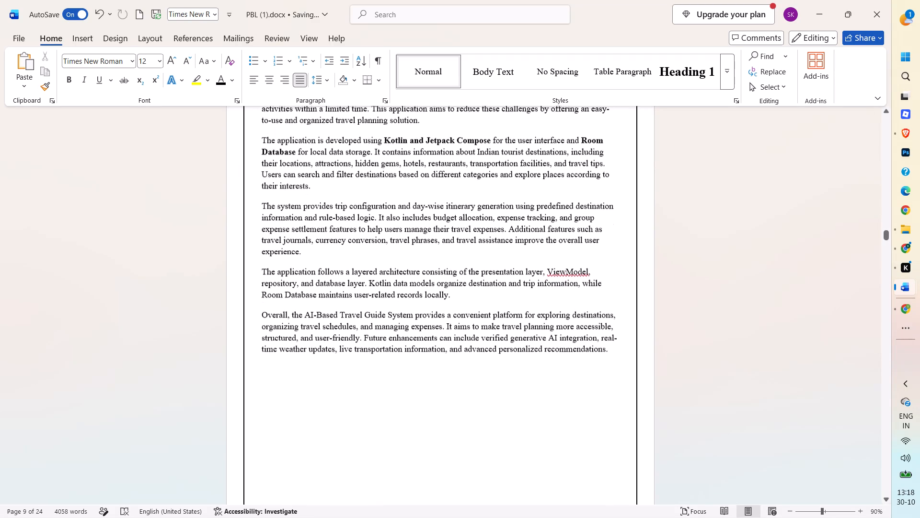
scroll(436, 259, down, 20)
scroll(435, 260, down, 7)
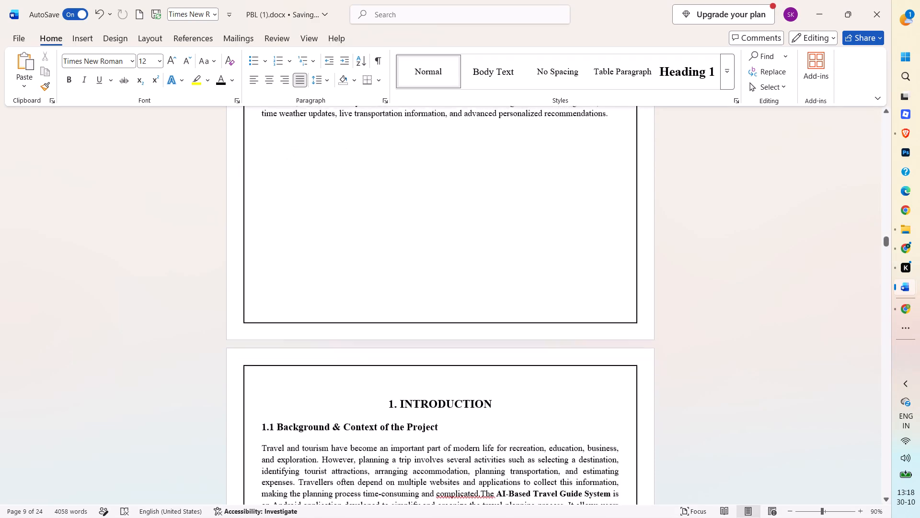
scroll(435, 260, down, 12)
scroll(435, 260, down, 11)
scroll(435, 260, down, 10)
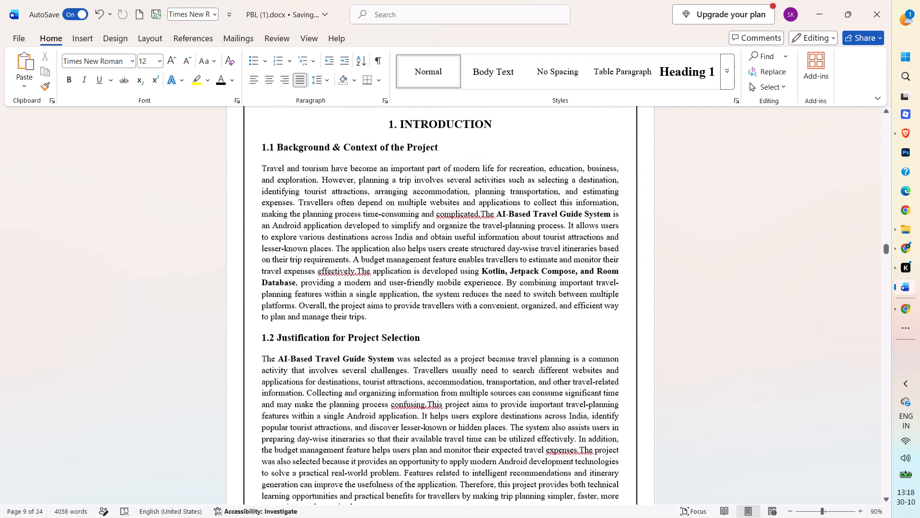
scroll(435, 260, down, 17)
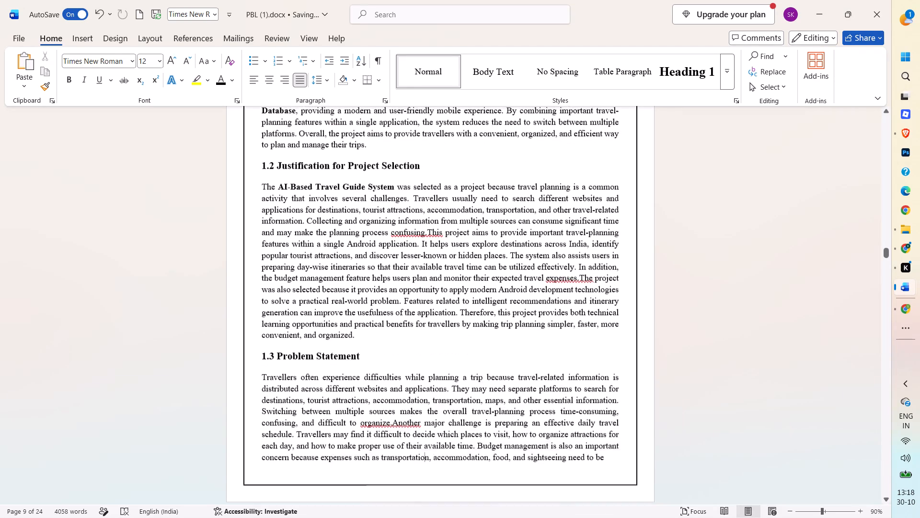
scroll(422, 266, down, 15)
scroll(422, 266, down, 20)
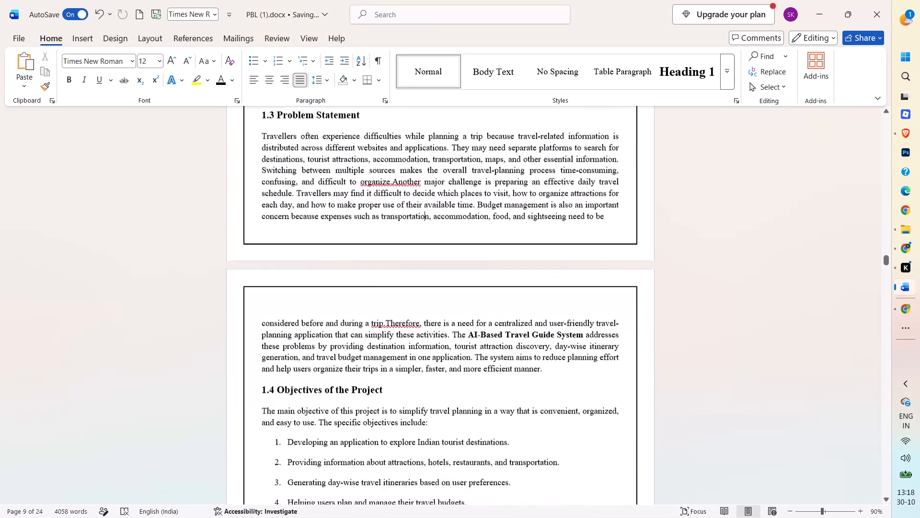
scroll(421, 269, up, 20)
scroll(421, 269, up, 9)
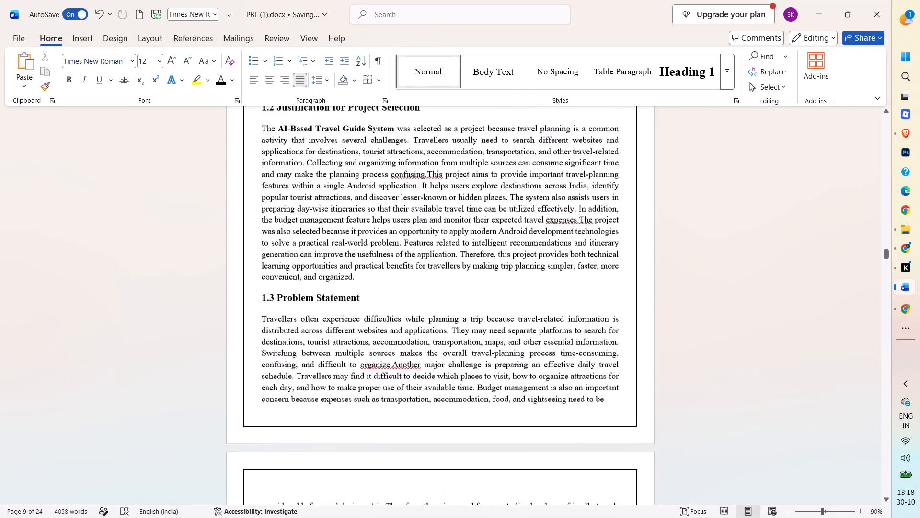
scroll(421, 269, up, 20)
scroll(421, 269, up, 18)
scroll(421, 269, down, 5)
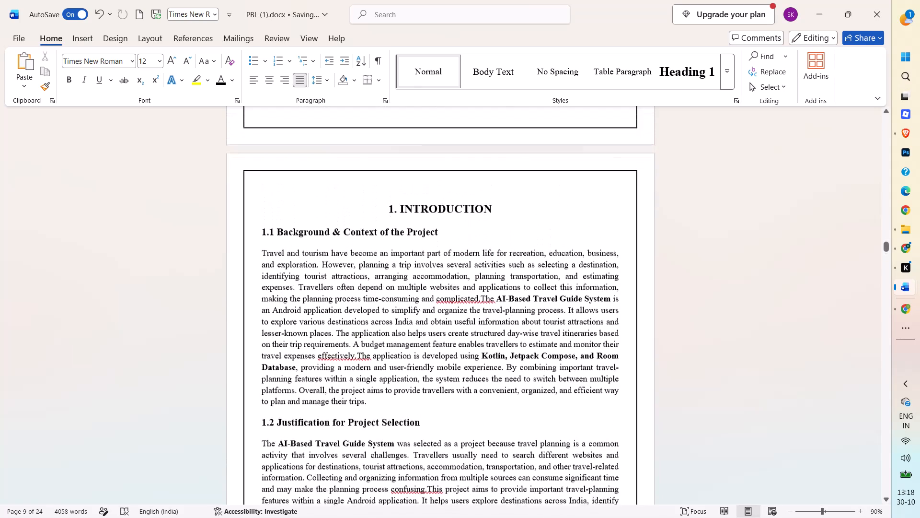
scroll(421, 269, down, 20)
scroll(421, 269, down, 1)
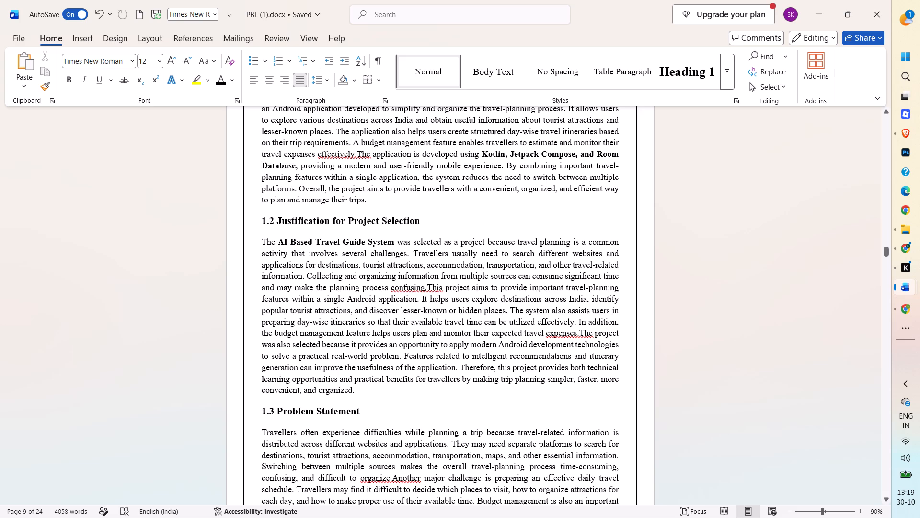
scroll(407, 226, up, 5)
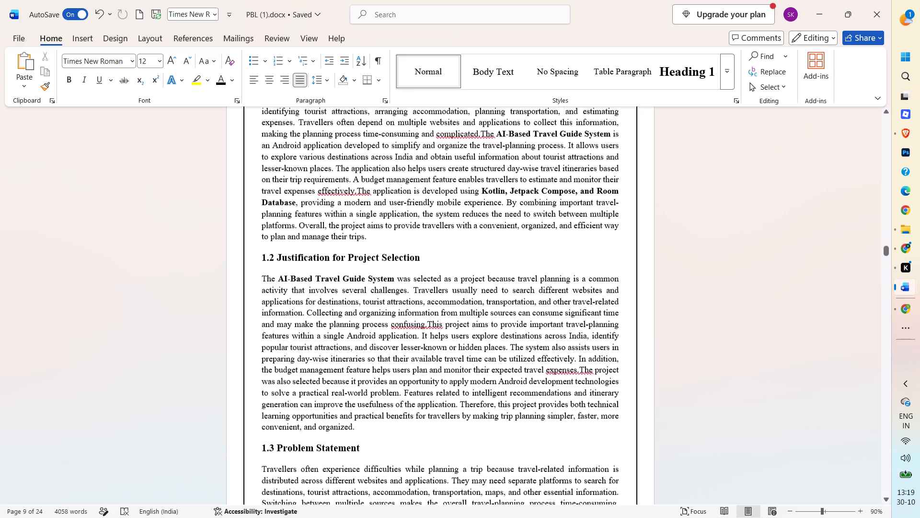
scroll(407, 226, up, 6)
scroll(407, 234, down, 20)
scroll(407, 234, down, 8)
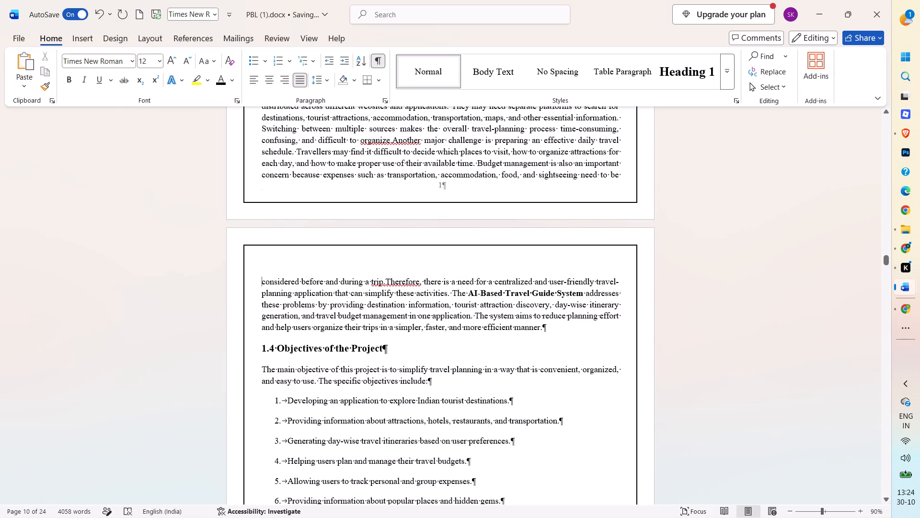
click(697, 259)
click(377, 67)
Check the footer page numbers from the Introduction through the Literature Review to the start of the Methodology chapter.
scroll(474, 341, up, 20)
scroll(474, 341, up, 7)
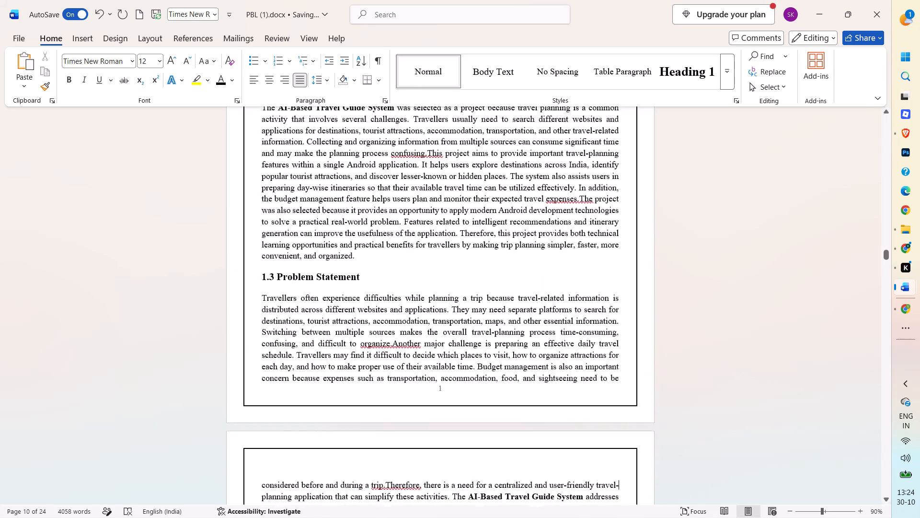
scroll(474, 341, up, 20)
scroll(474, 341, up, 20)
scroll(474, 341, up, 3)
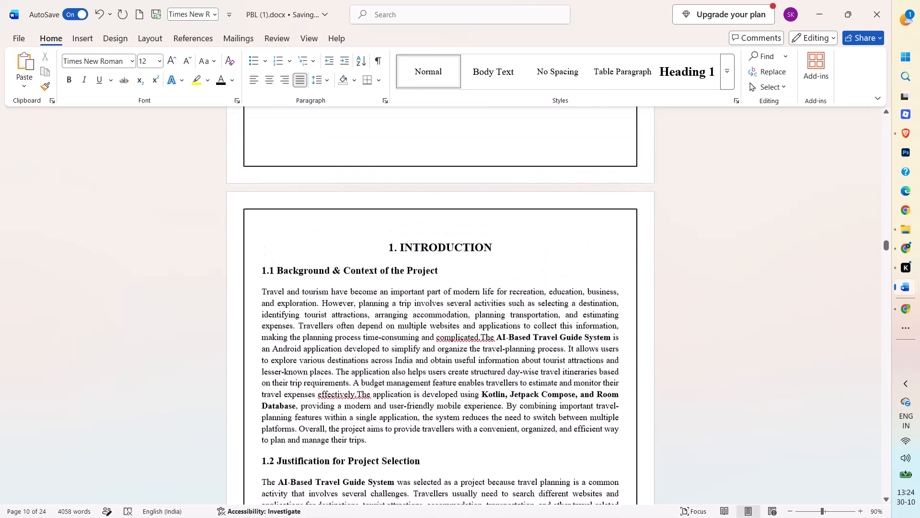
scroll(474, 341, up, 3)
scroll(474, 341, down, 20)
scroll(474, 341, down, 10)
scroll(500, 340, up, 1)
scroll(501, 337, down, 11)
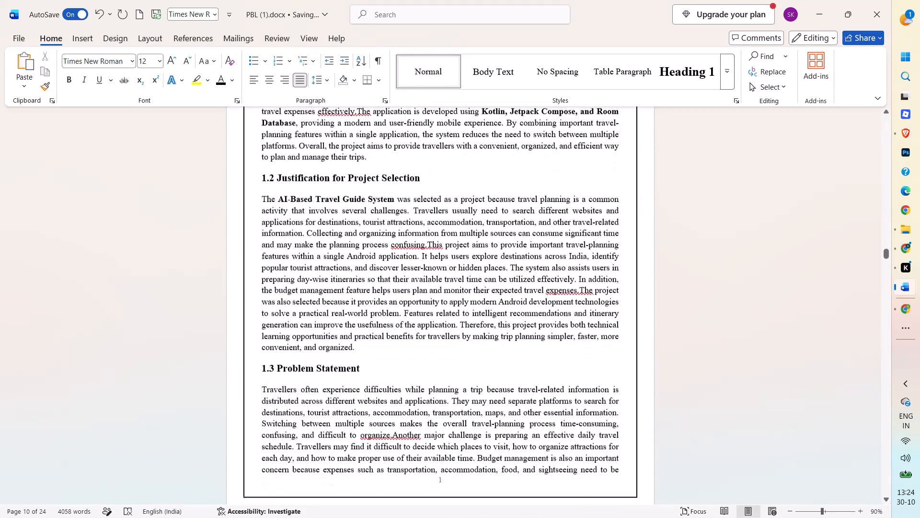
scroll(503, 335, down, 20)
scroll(503, 335, down, 20)
scroll(503, 335, down, 10)
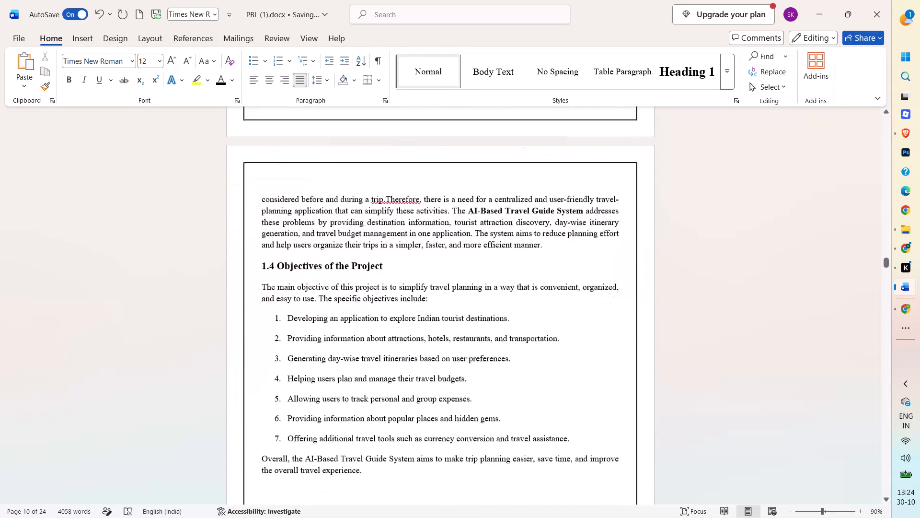
scroll(515, 317, down, 20)
scroll(515, 317, down, 16)
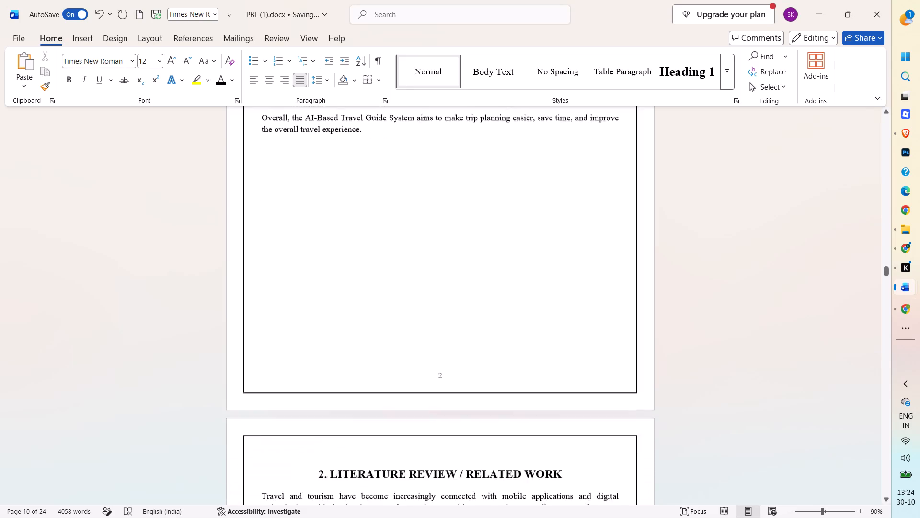
scroll(516, 313, up, 1)
scroll(516, 313, down, 20)
scroll(516, 313, down, 20)
scroll(516, 313, down, 3)
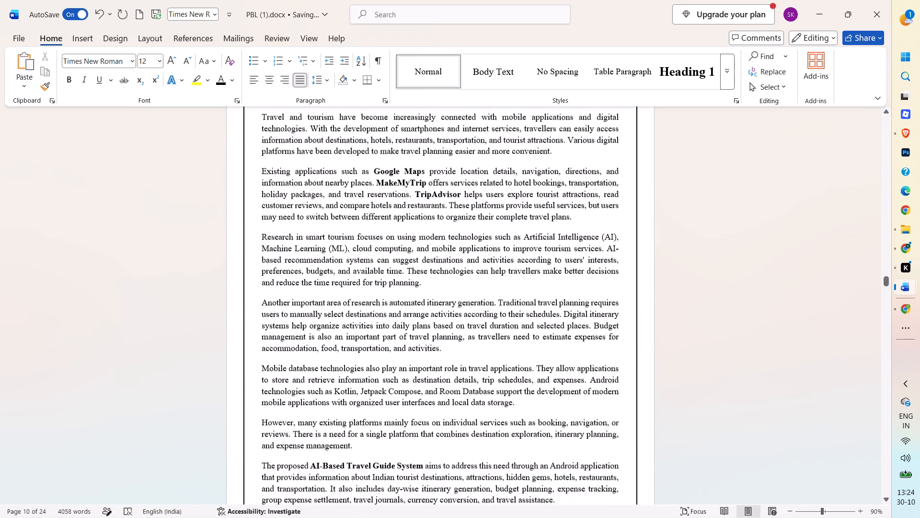
scroll(520, 312, down, 20)
scroll(520, 312, down, 15)
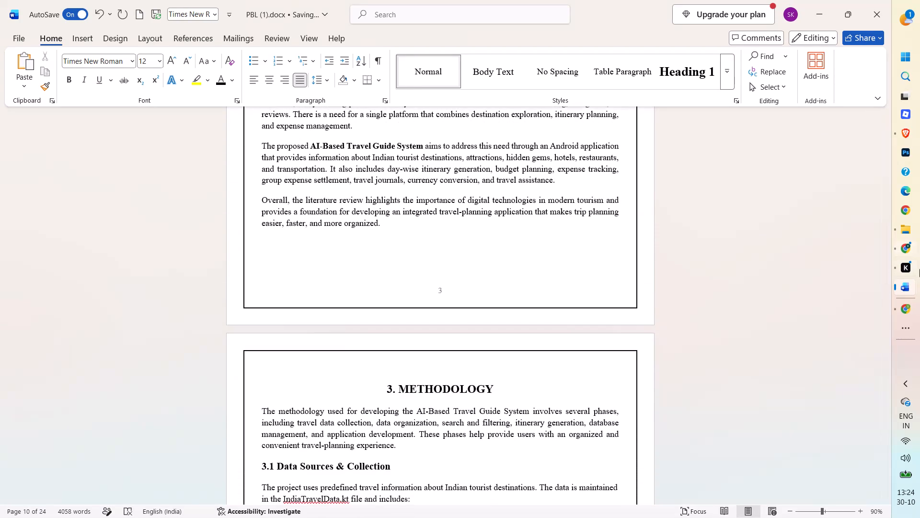
Check the page numbering through the remaining chapters to the references, and back up to the pages around the Abstract.
drag(888, 285, 894, 405)
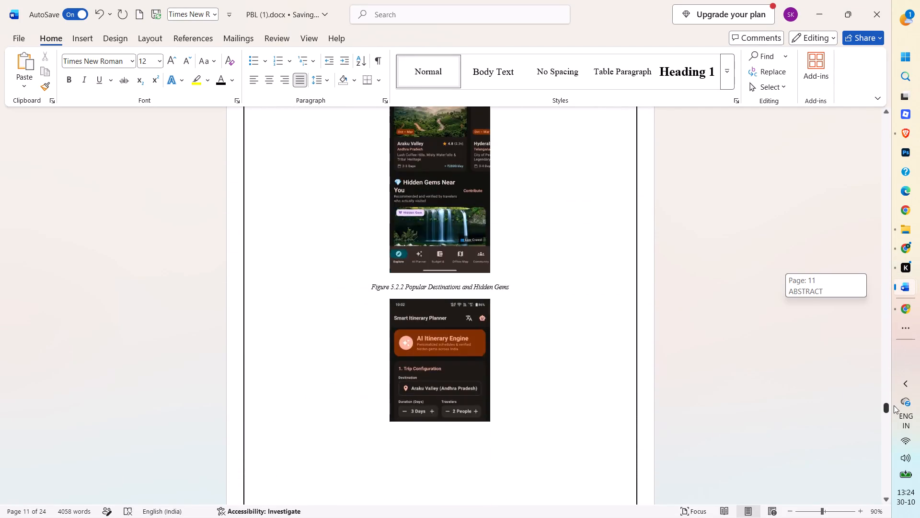
drag(894, 405, 905, 501)
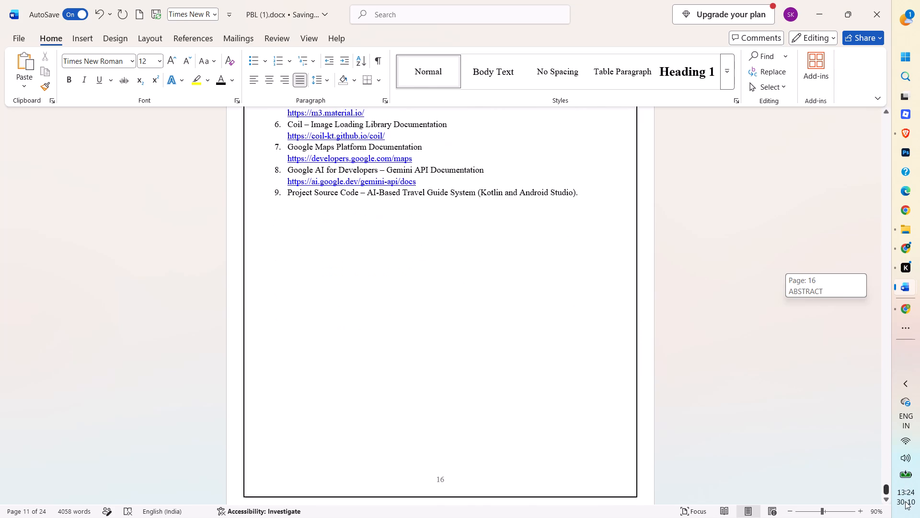
drag(905, 501, 902, 484)
drag(888, 487, 862, 382)
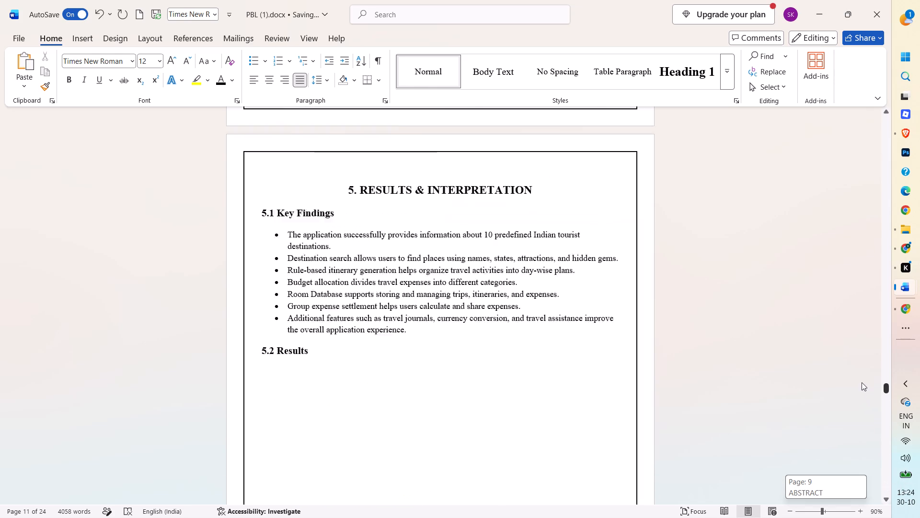
drag(862, 382, 823, 283)
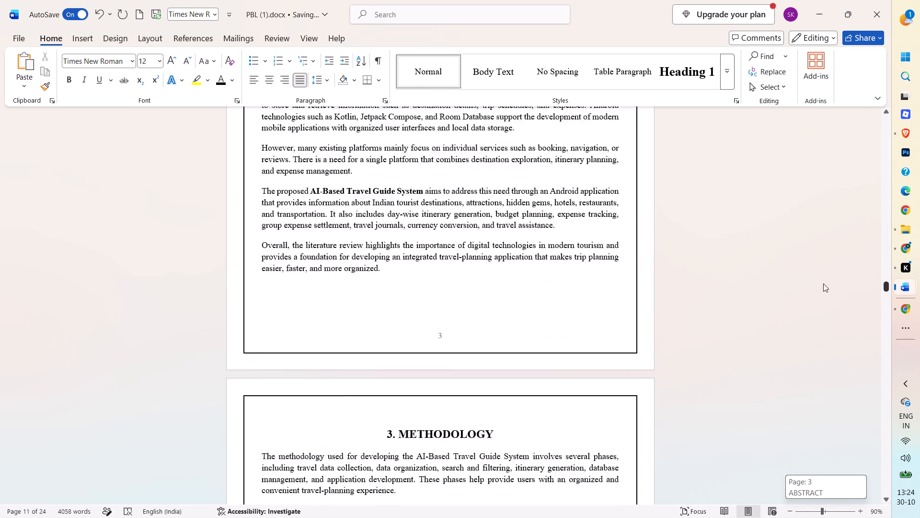
drag(823, 283, 803, 207)
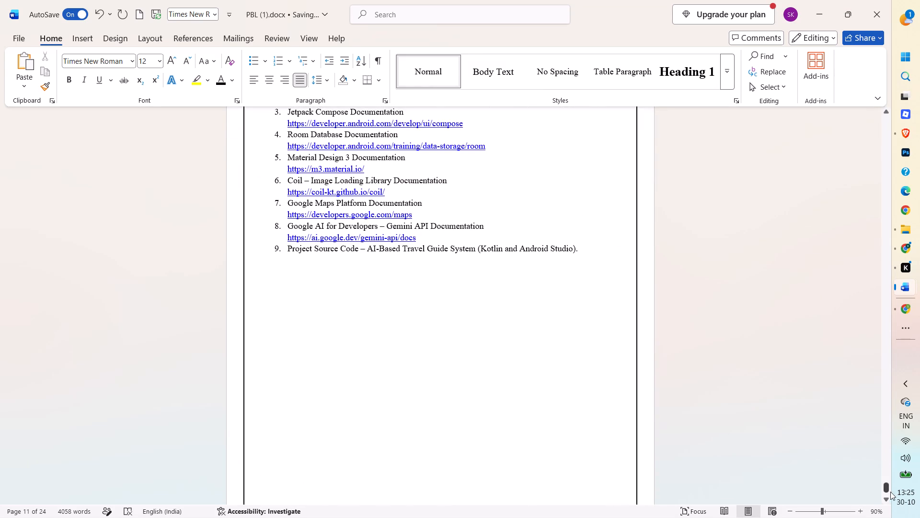
drag(883, 486, 866, 326)
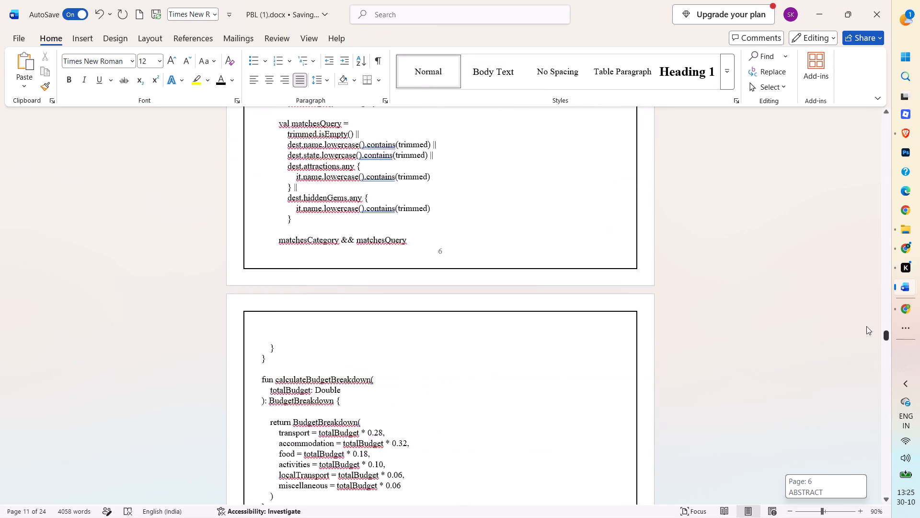
drag(866, 326, 846, 226)
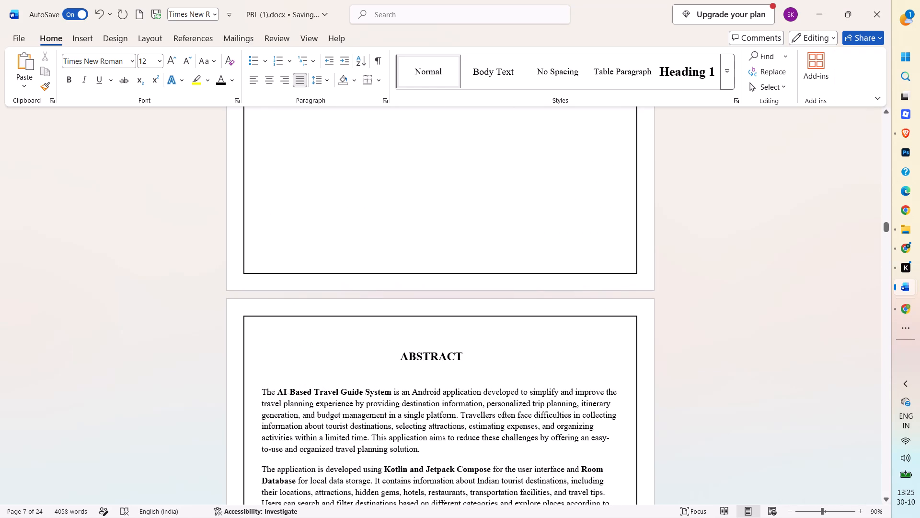
scroll(553, 485, up, 11)
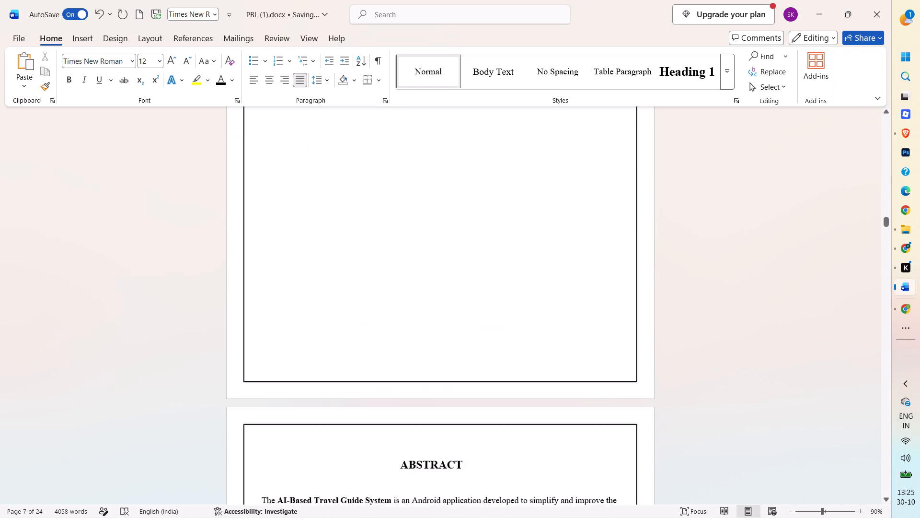
scroll(555, 487, up, 2)
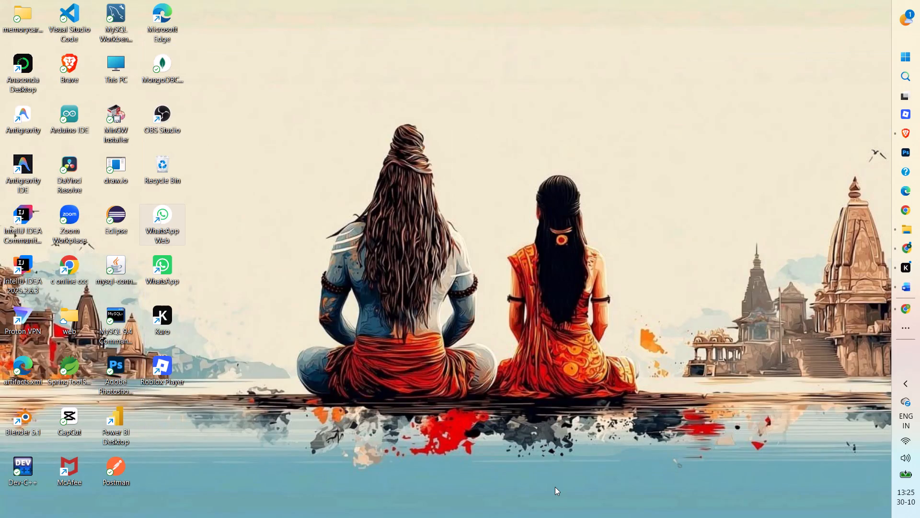
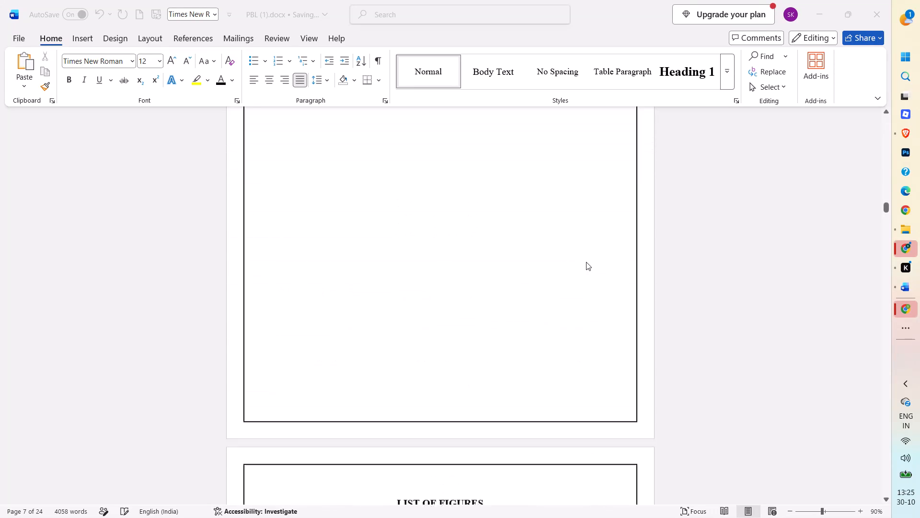
Update the table of contents page numbers: References to 16, Recommendations to 15 and Conclusions to 14.
scroll(586, 262, up, 1)
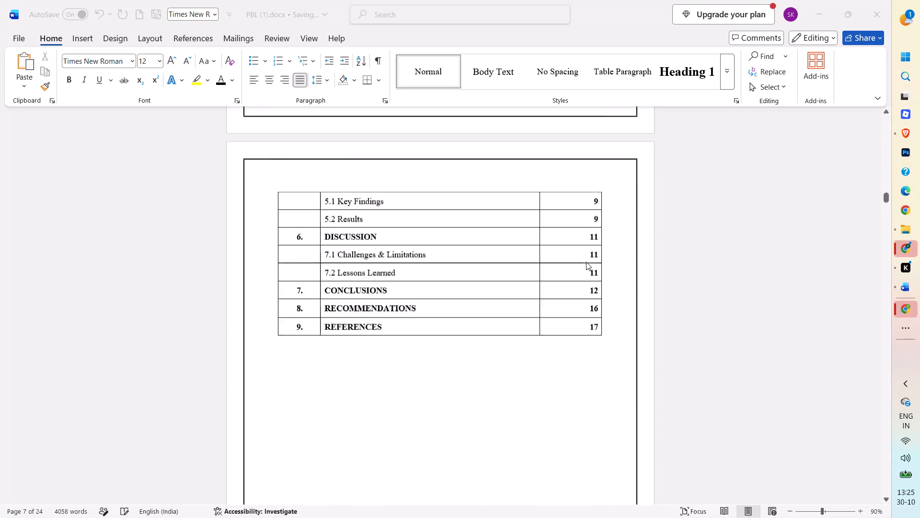
scroll(586, 262, up, 1)
click(598, 406)
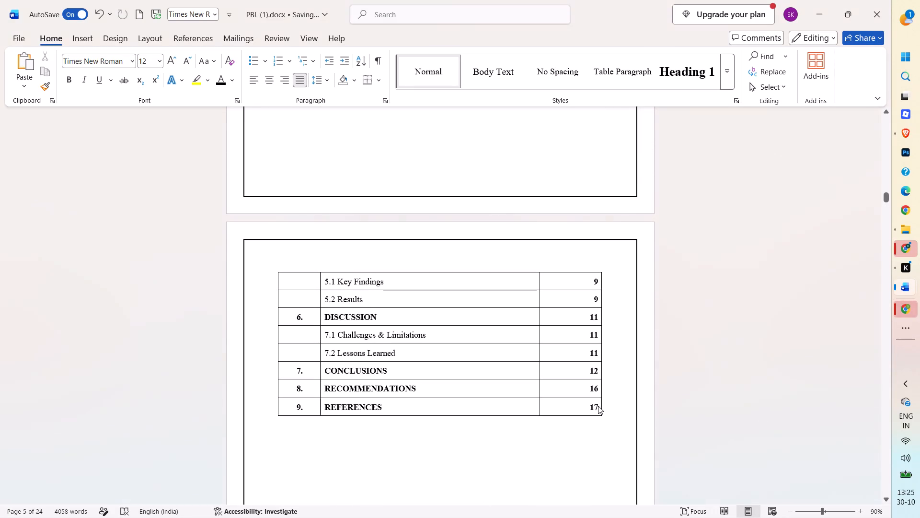
double_click(598, 407)
key(BackSpace)
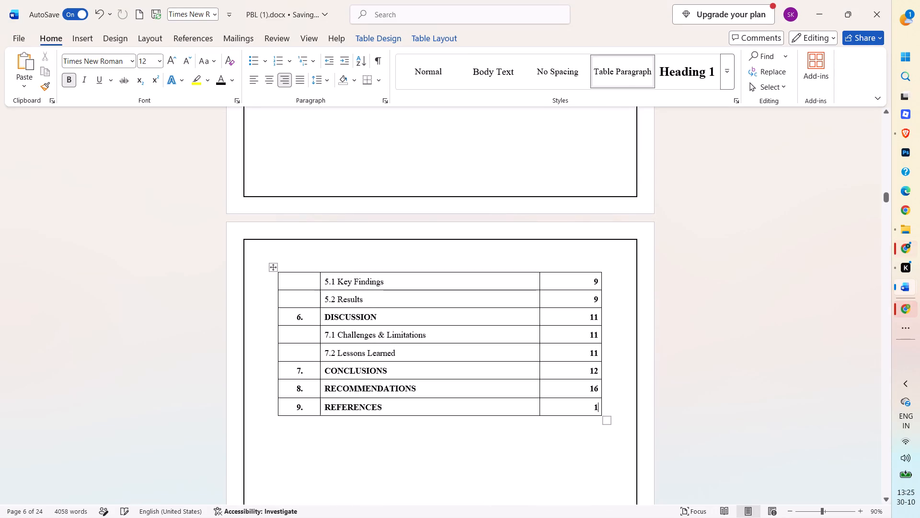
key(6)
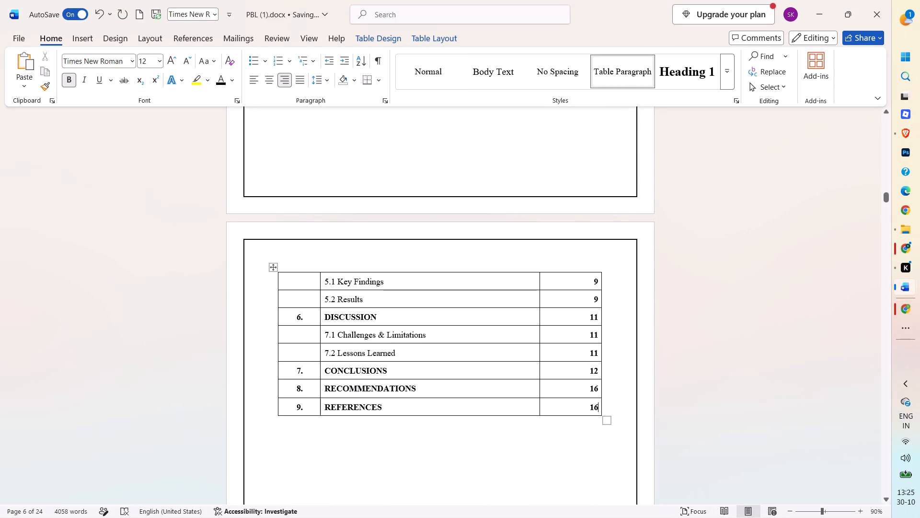
click(599, 389)
key(BackSpace)
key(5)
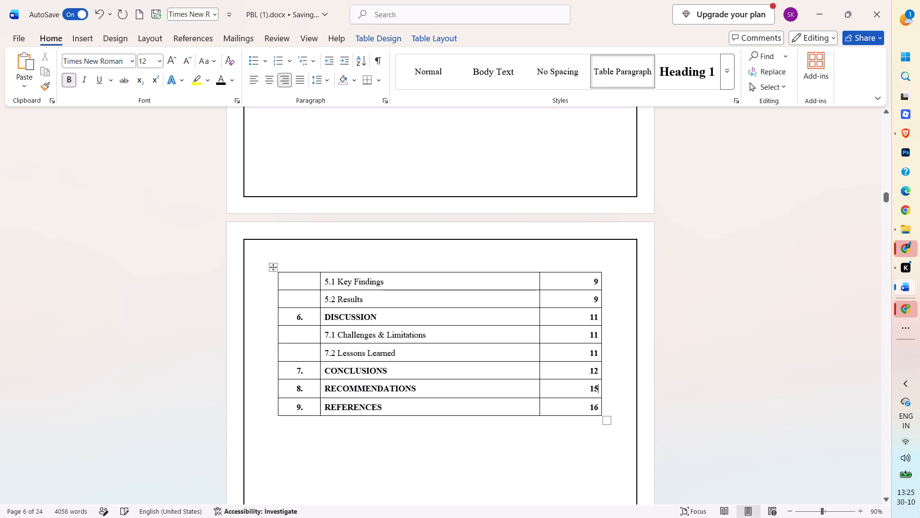
click(599, 372)
key(BackSpace)
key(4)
Check the footer page numbers from the References back through Recommendations and Conclusion to the start of the Discussion chapter.
drag(883, 200, 919, 517)
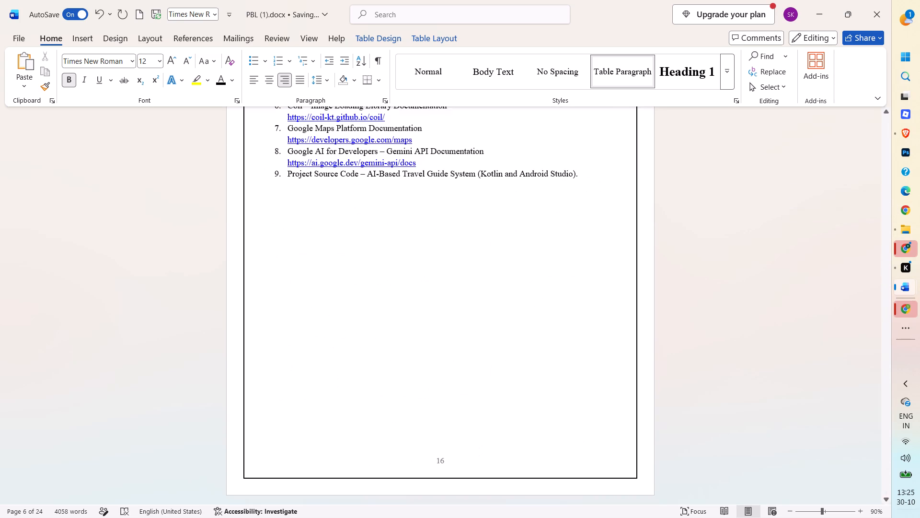
scroll(587, 400, up, 17)
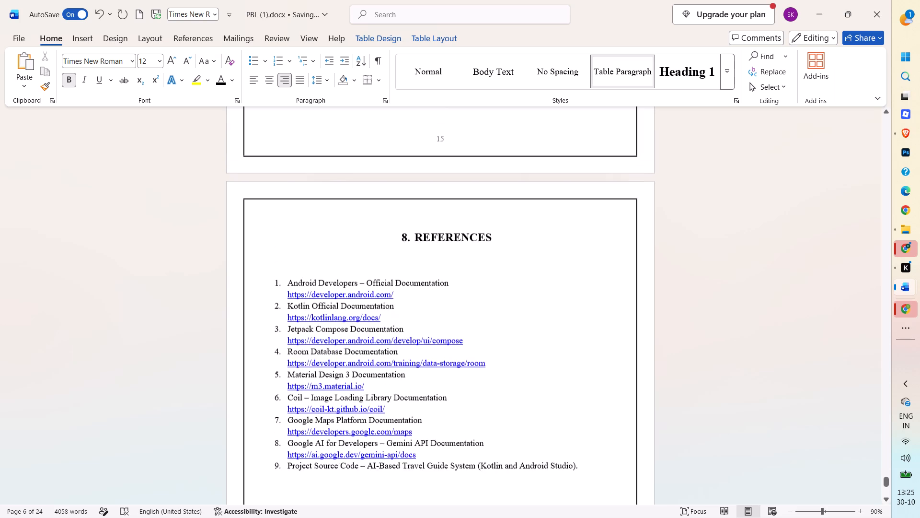
scroll(587, 400, up, 12)
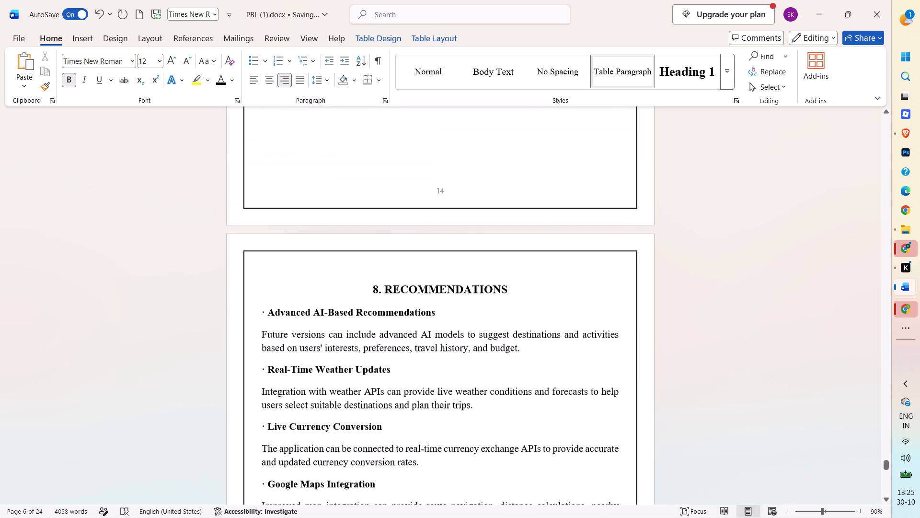
scroll(587, 400, down, 9)
scroll(587, 400, up, 2)
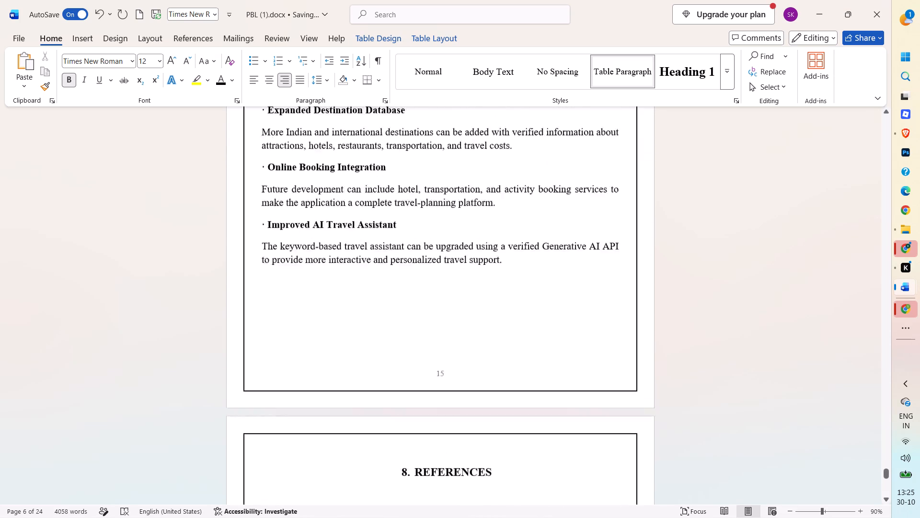
scroll(587, 400, up, 14)
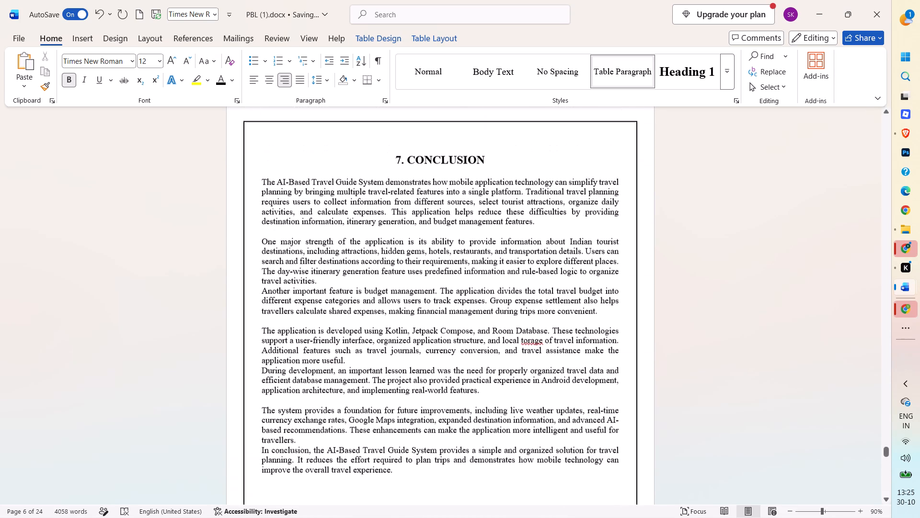
scroll(587, 400, up, 10)
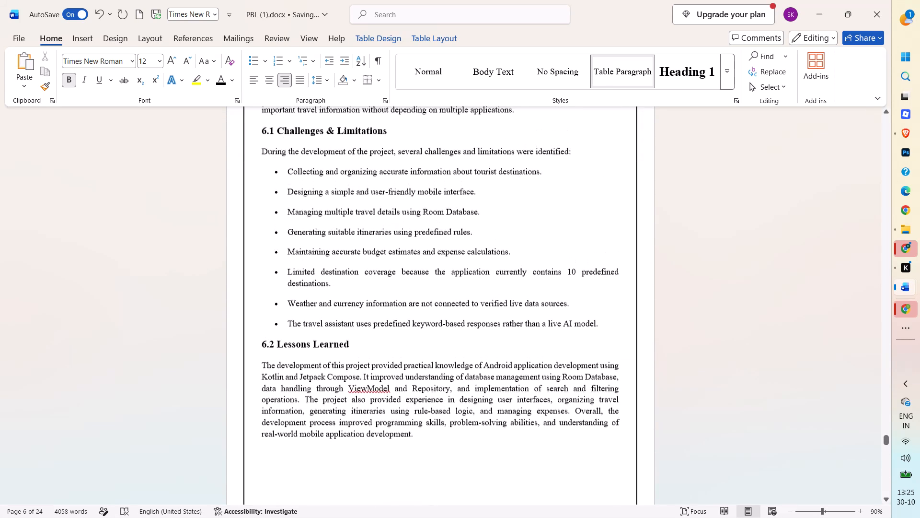
scroll(587, 400, up, 6)
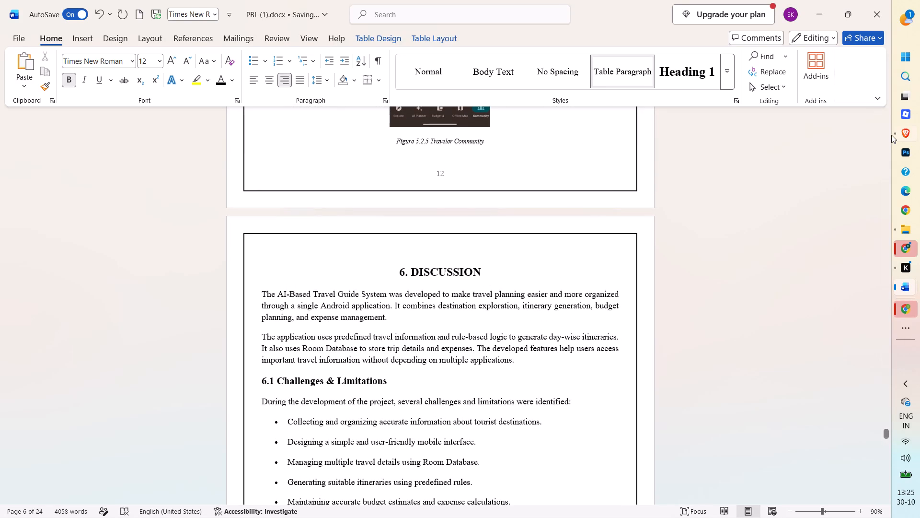
In the table of contents, set the page numbers of Discussion, Challenges & Limitations and Lessons Learned to 13.
click(884, 165)
click(884, 165)
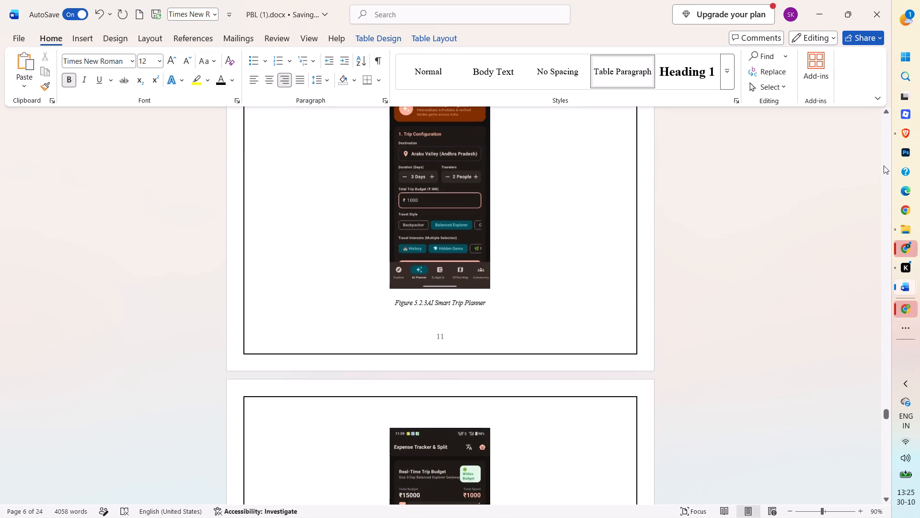
click(885, 165)
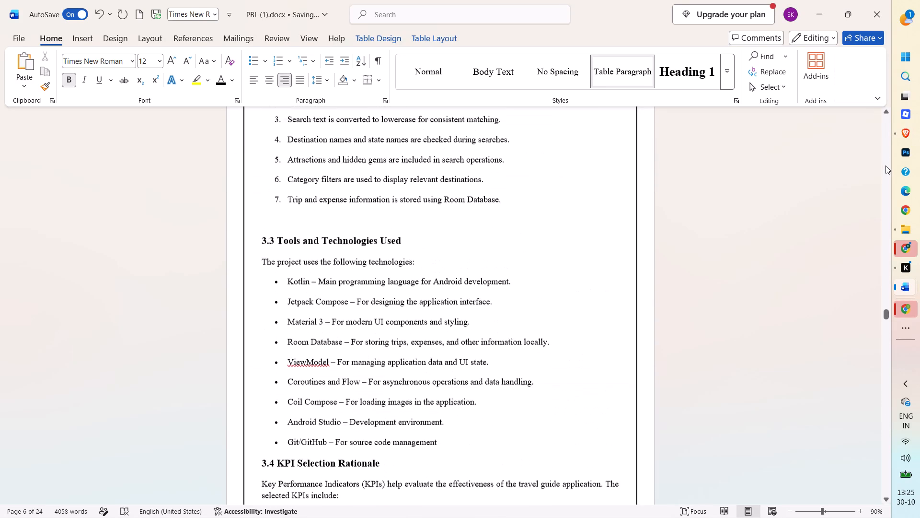
click(885, 165)
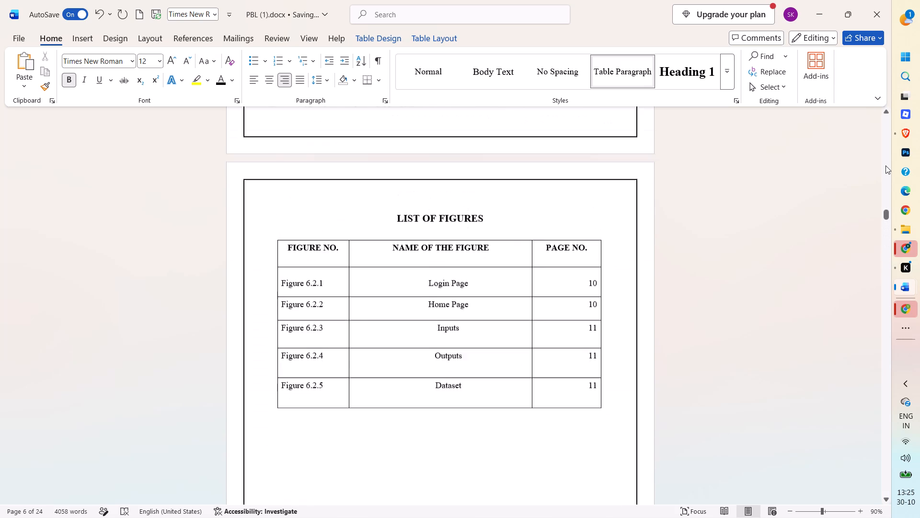
scroll(616, 353, up, 12)
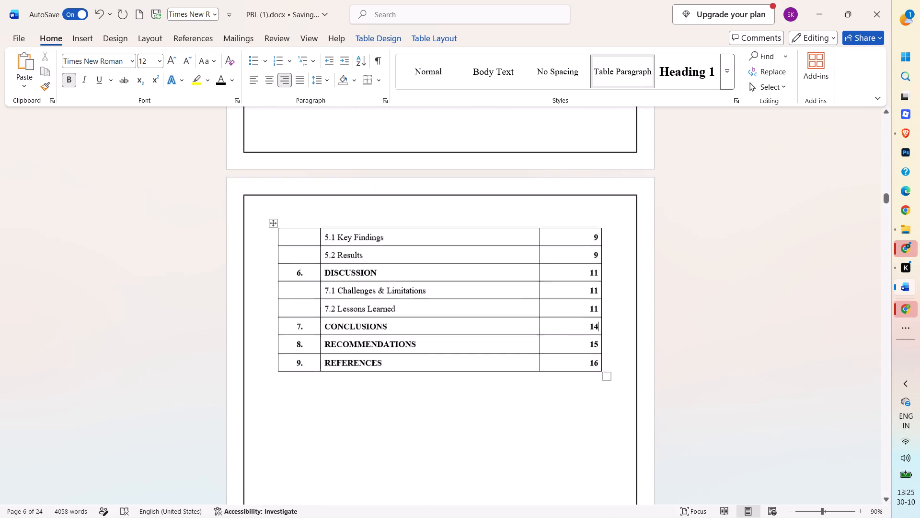
right_drag(574, 319, 520, 309)
click(364, 284)
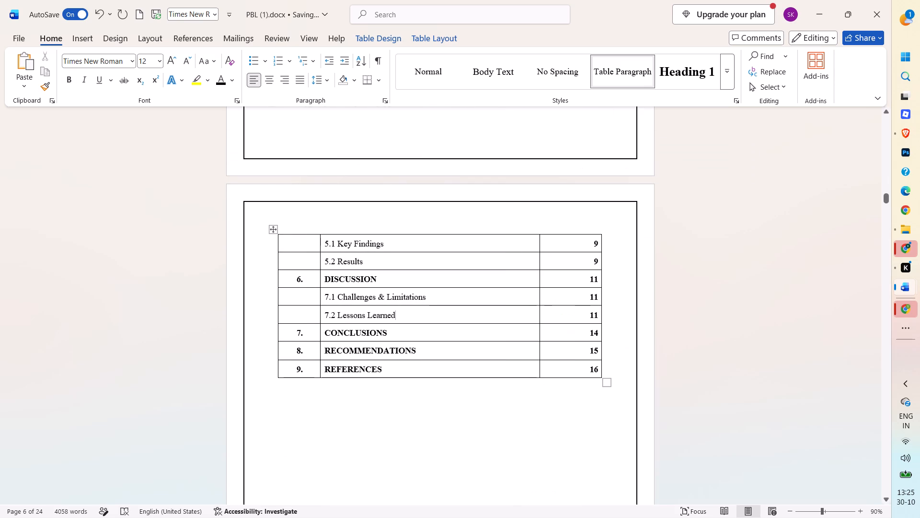
click(598, 280)
key(BackSpace)
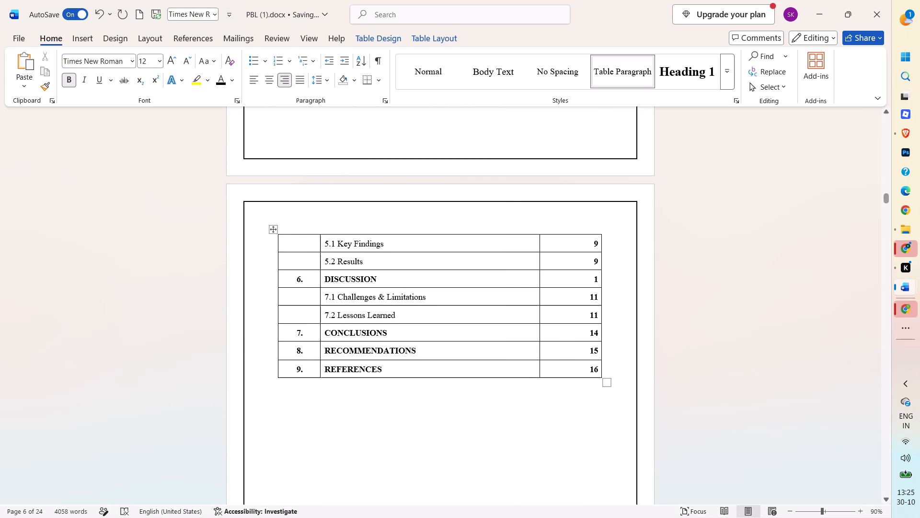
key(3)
key(Down)
key(BackSpace)
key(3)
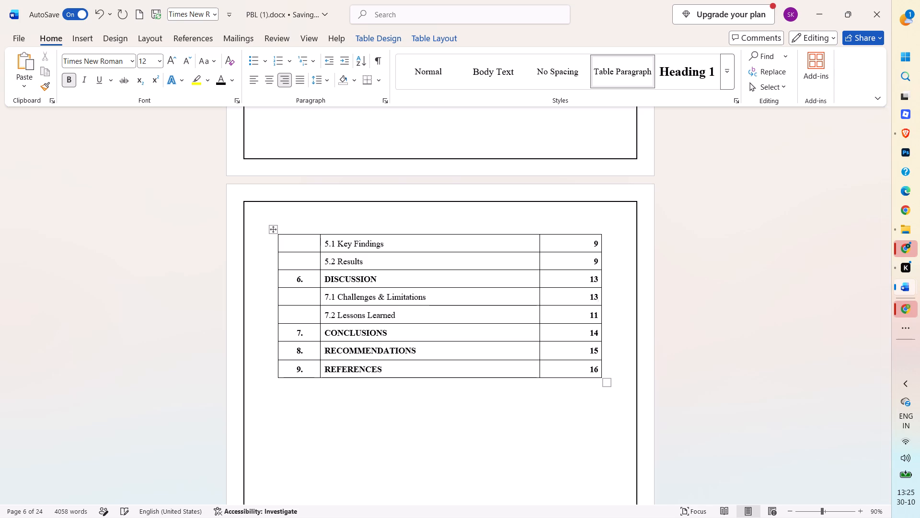
key(Down)
key(BackSpace)
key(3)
Compare the table of contents entries for the Introduction and its subsections with the footer page numbers on the Introduction pages.
scroll(588, 304, up, 3)
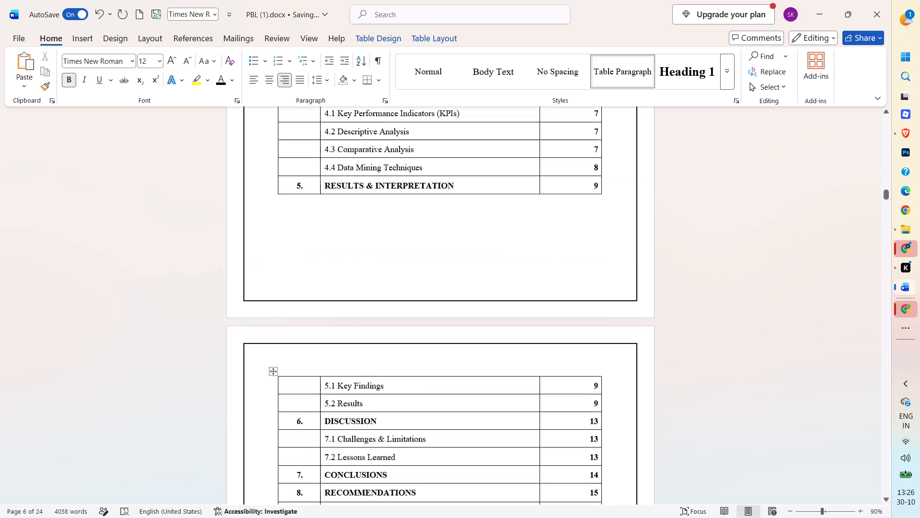
scroll(588, 304, up, 12)
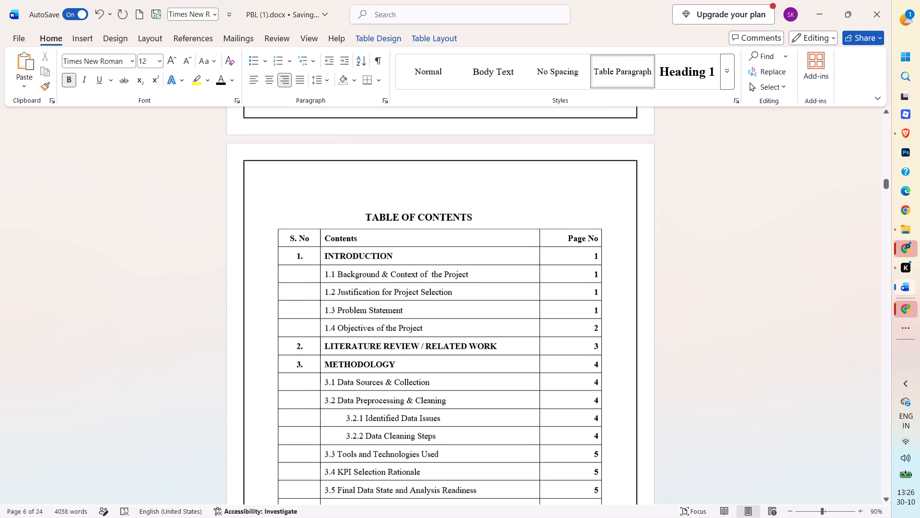
scroll(588, 304, down, 6)
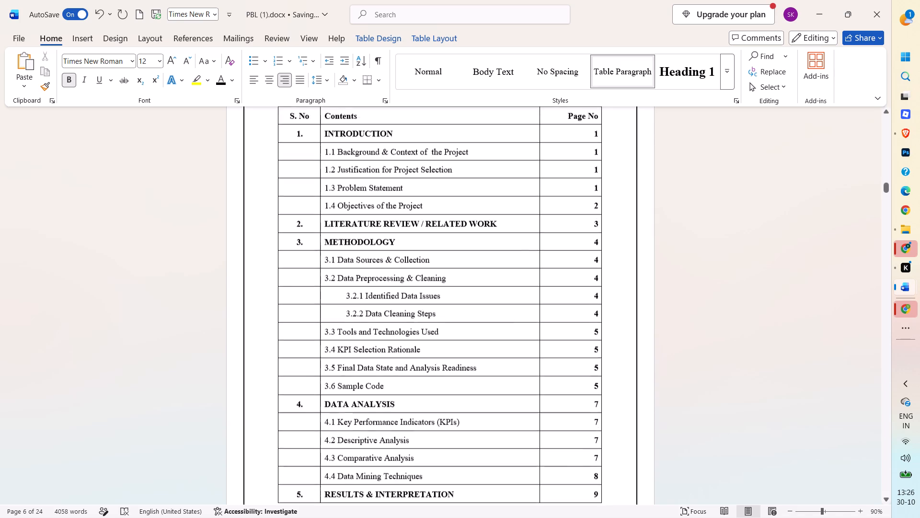
scroll(588, 304, down, 18)
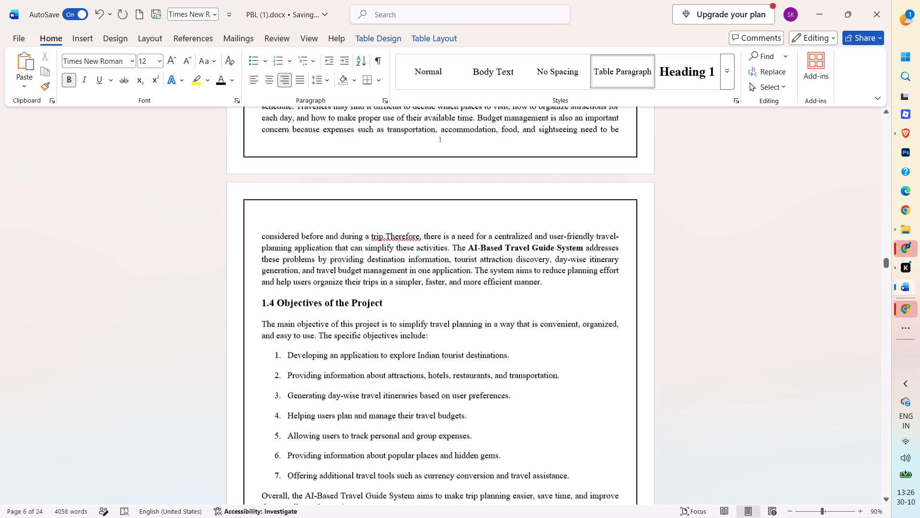
scroll(588, 304, up, 9)
scroll(588, 304, down, 2)
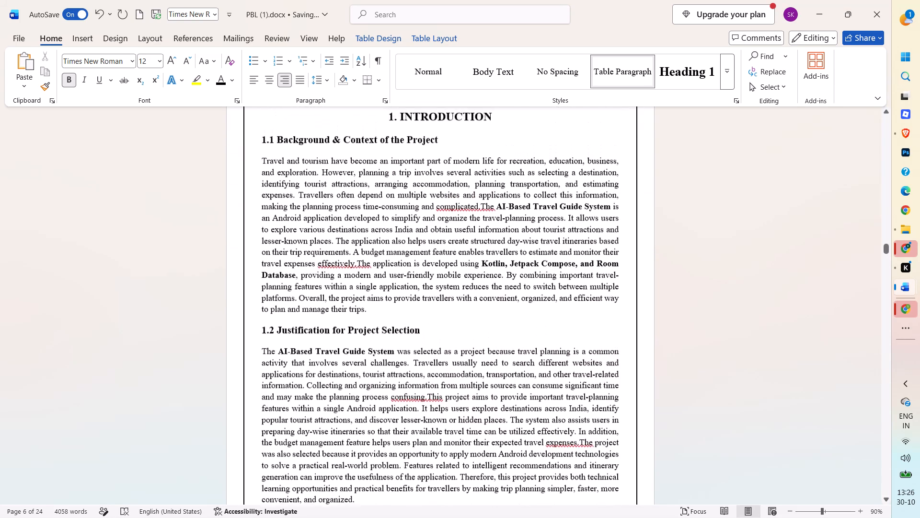
scroll(588, 304, down, 3)
scroll(541, 205, down, 5)
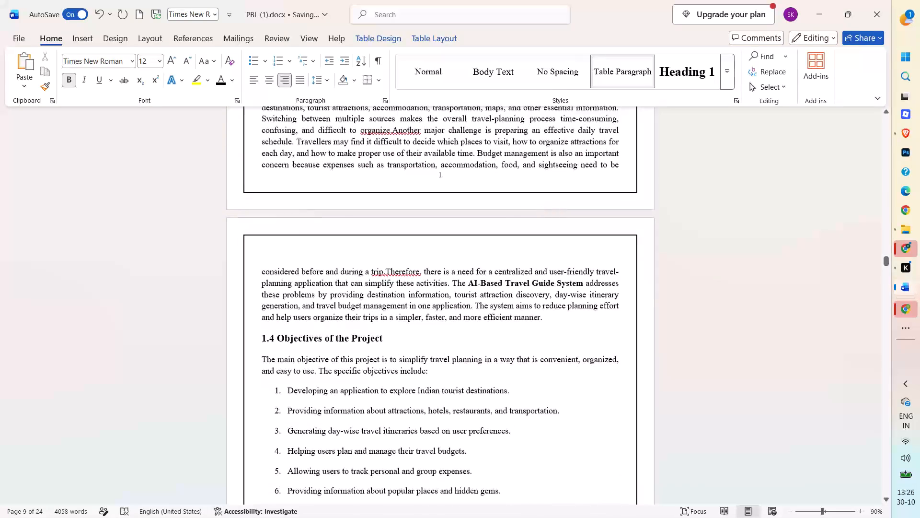
scroll(541, 205, down, 8)
scroll(541, 205, up, 16)
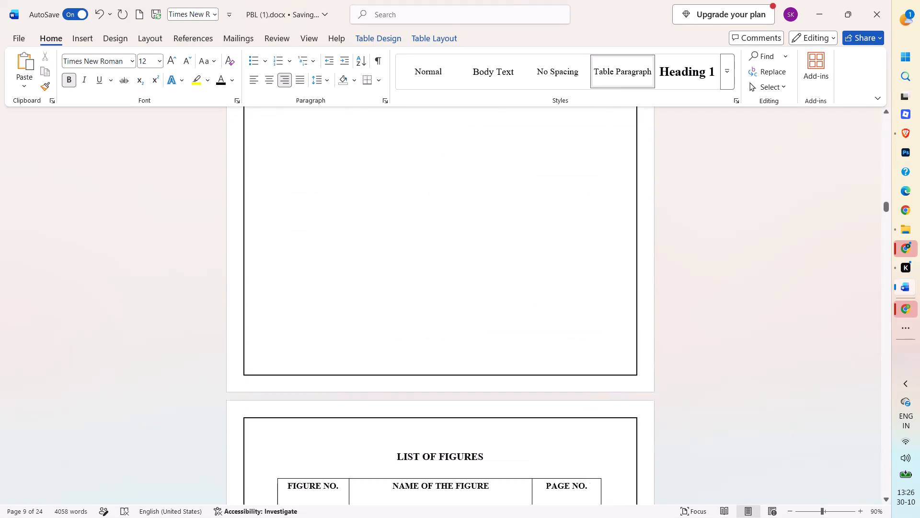
scroll(541, 205, up, 7)
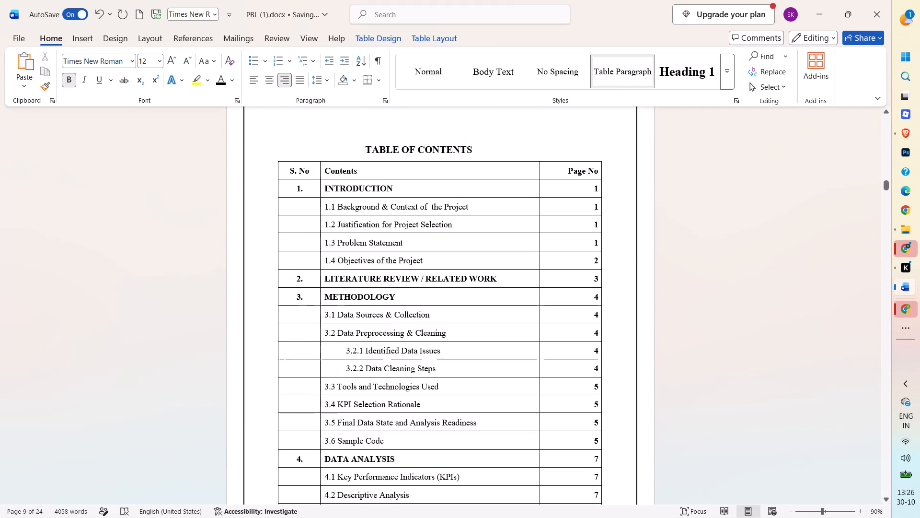
Compare the table of contents entries for Objectives of the Project, Literature Review and Methodology with the footer page numbers on their pages.
scroll(549, 285, down, 13)
scroll(548, 285, down, 12)
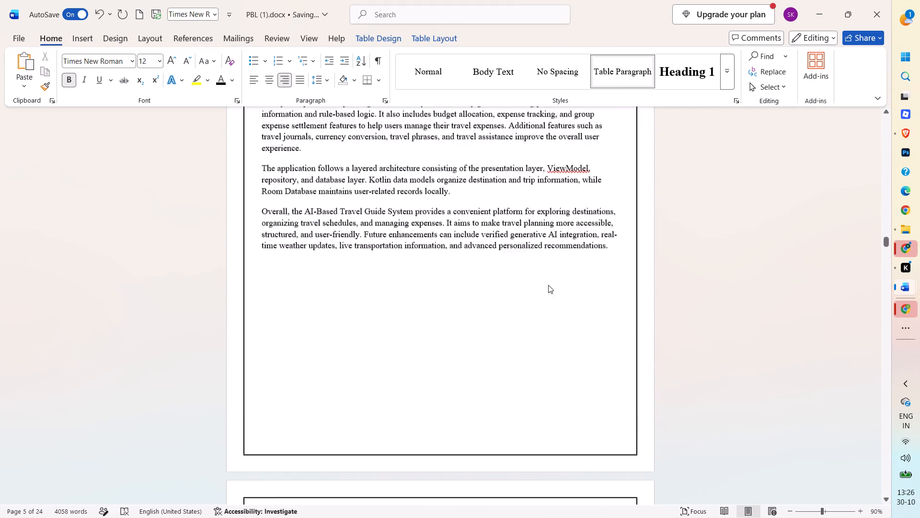
scroll(548, 285, down, 8)
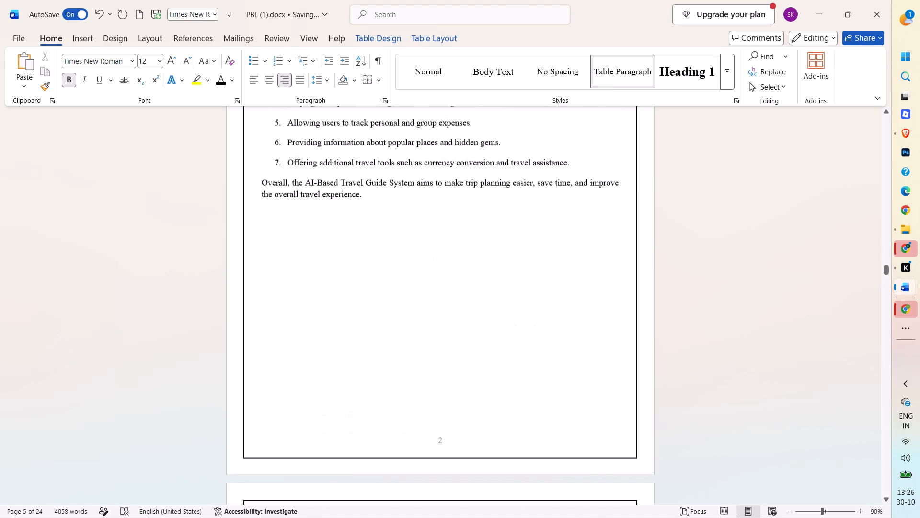
scroll(548, 285, down, 5)
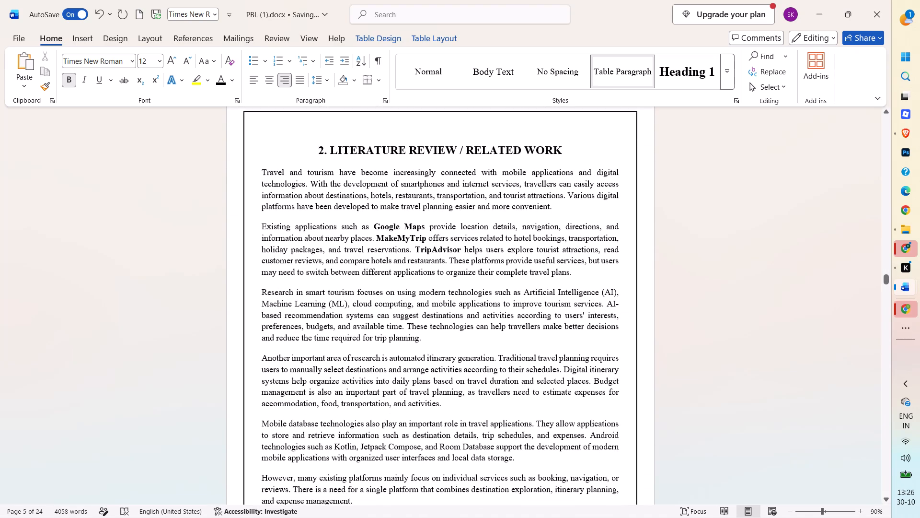
scroll(548, 285, down, 5)
scroll(548, 285, up, 3)
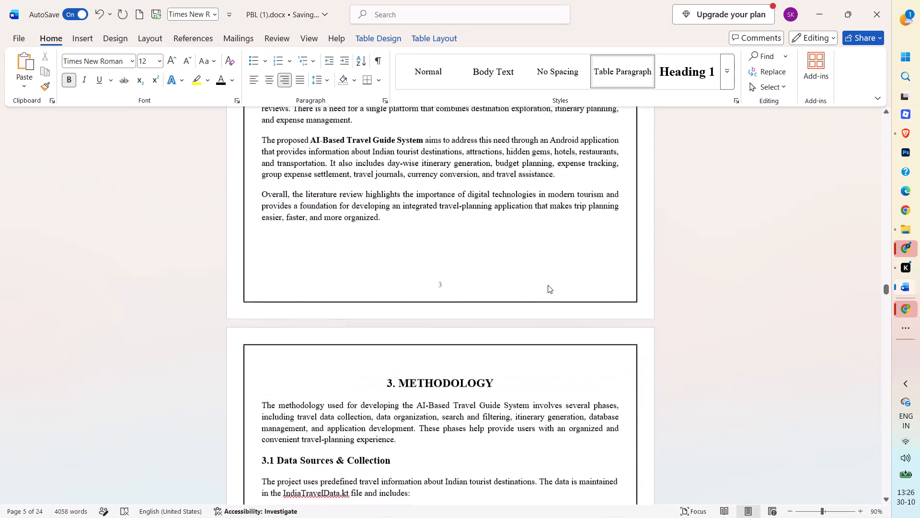
scroll(548, 285, up, 16)
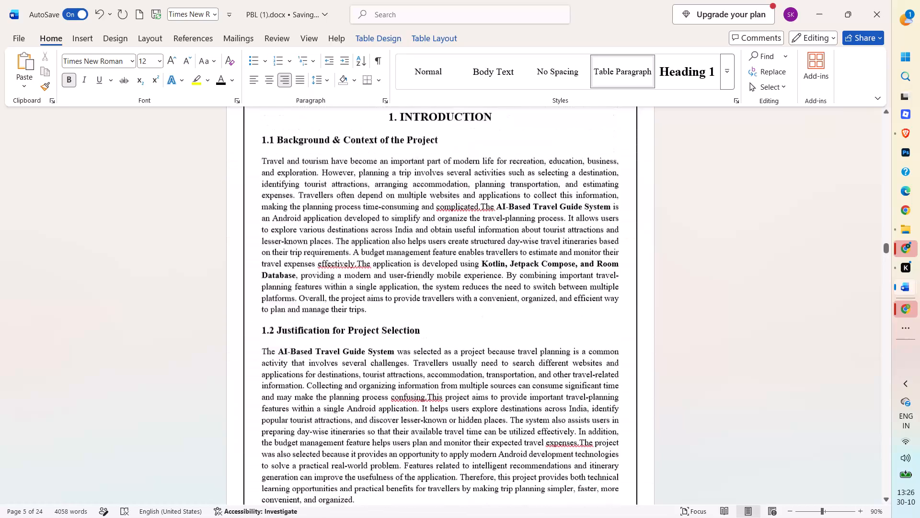
scroll(548, 285, up, 16)
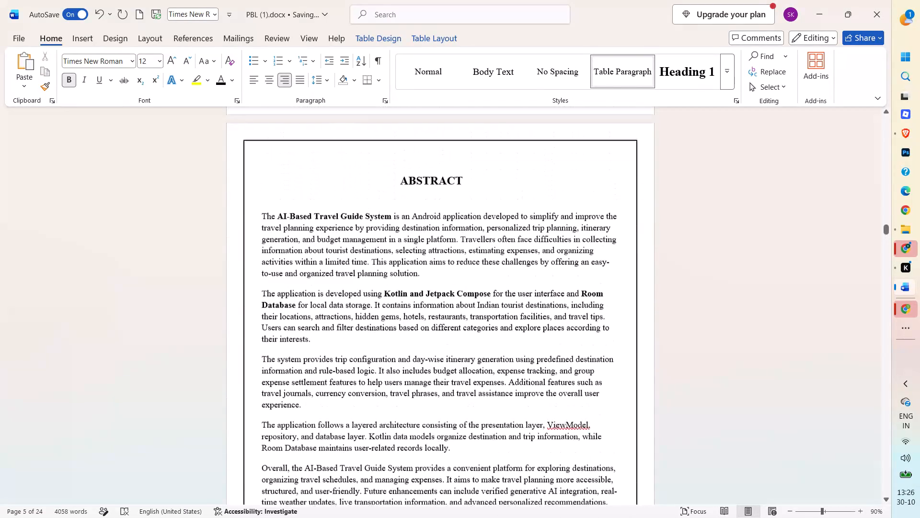
scroll(548, 285, up, 14)
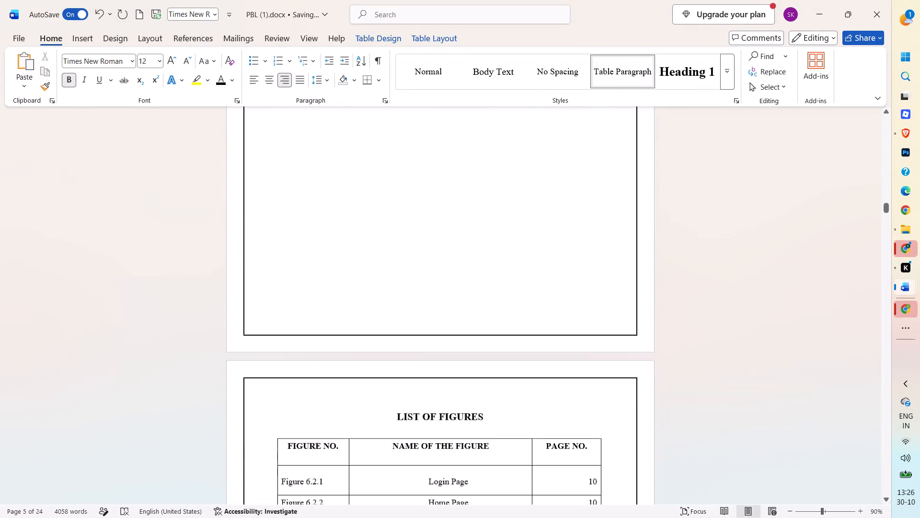
scroll(548, 285, up, 12)
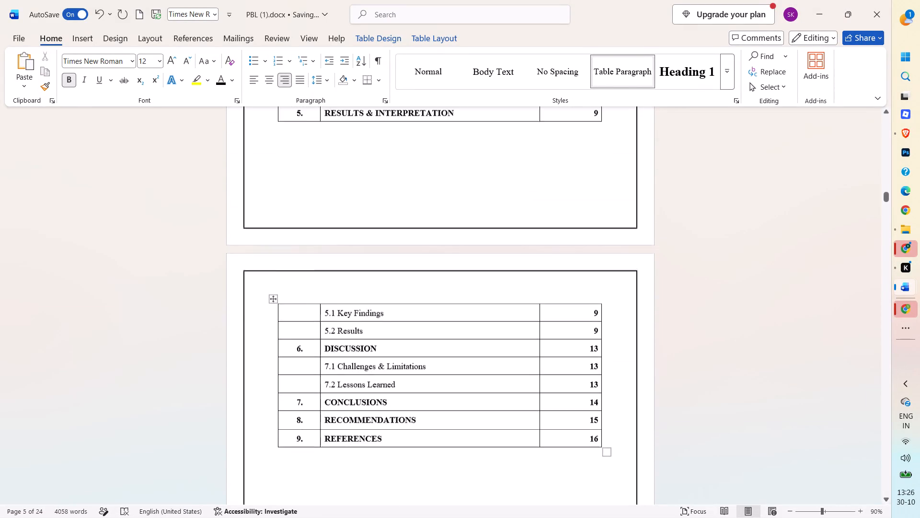
scroll(548, 285, up, 6)
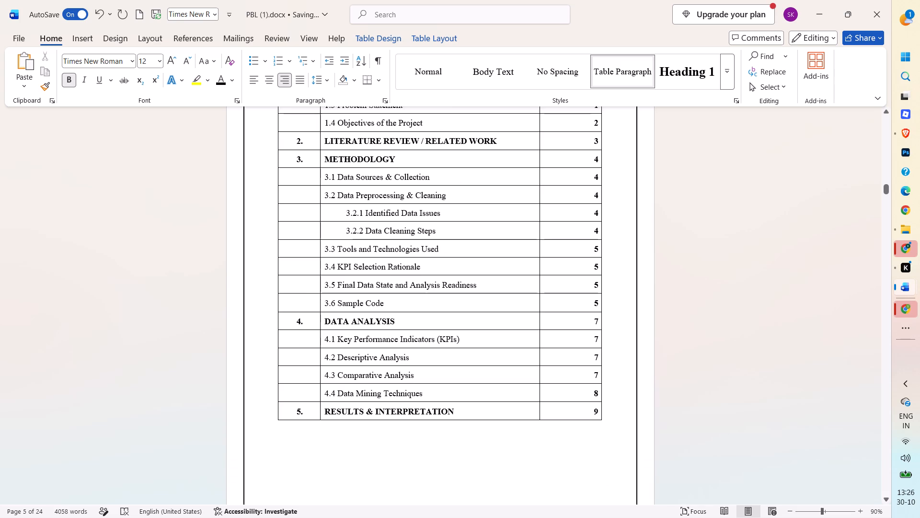
Check the footer page numbers of Methodology subsections 3.1 to 3.4, including 3.2.1 and 3.2.2, against the table of contents.
scroll(464, 231, down, 1)
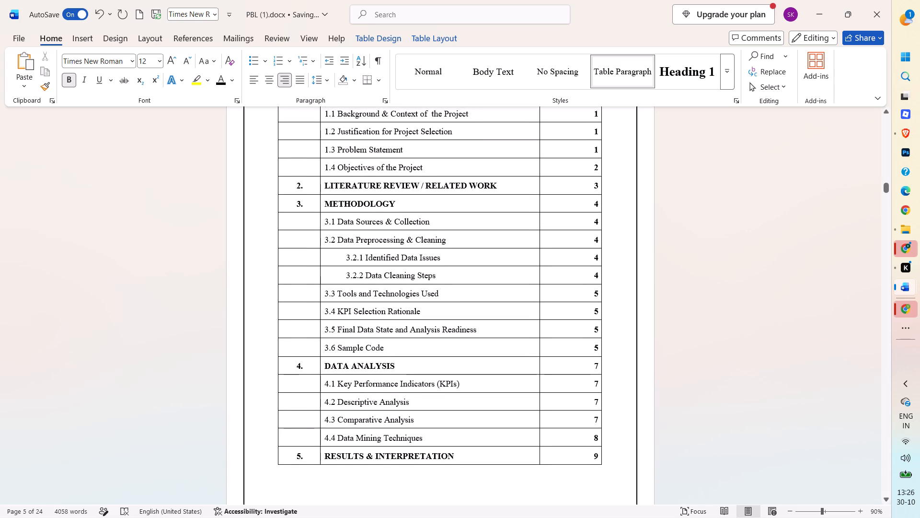
scroll(441, 225, down, 9)
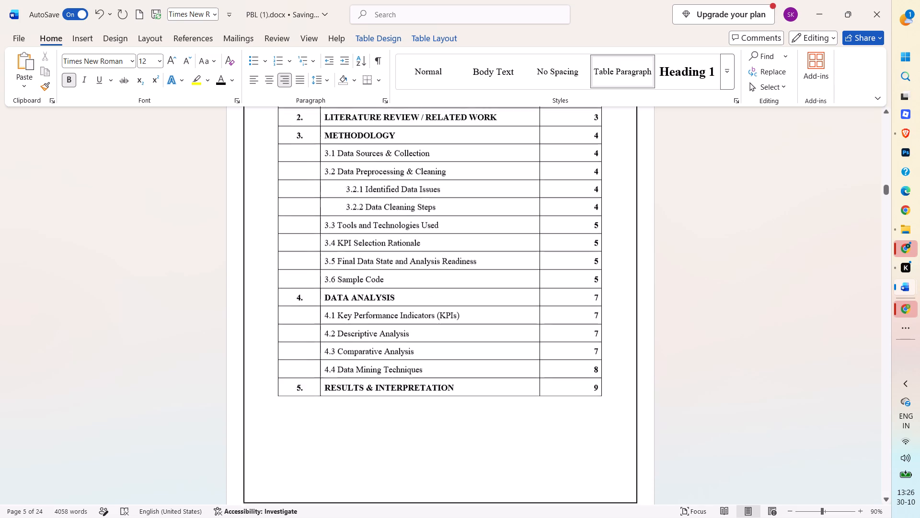
scroll(441, 225, down, 20)
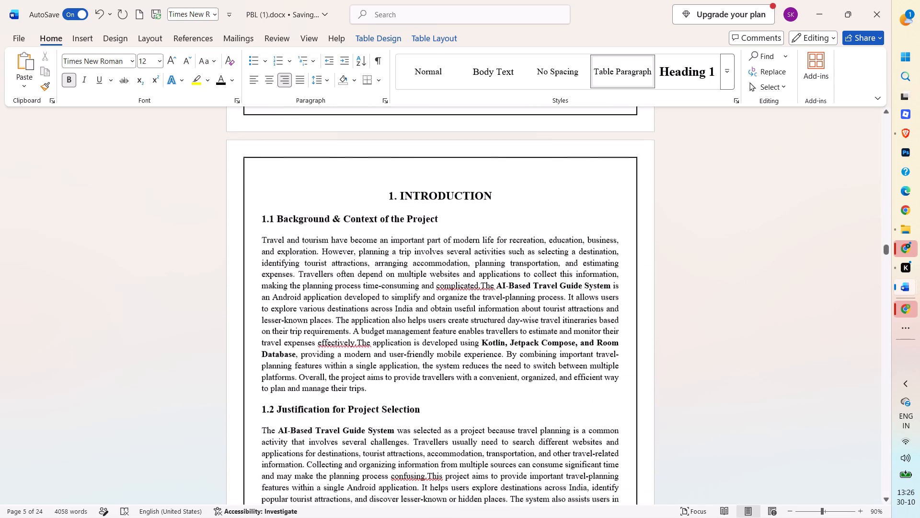
scroll(441, 225, down, 5)
scroll(441, 225, up, 5)
scroll(441, 225, down, 4)
scroll(441, 225, up, 4)
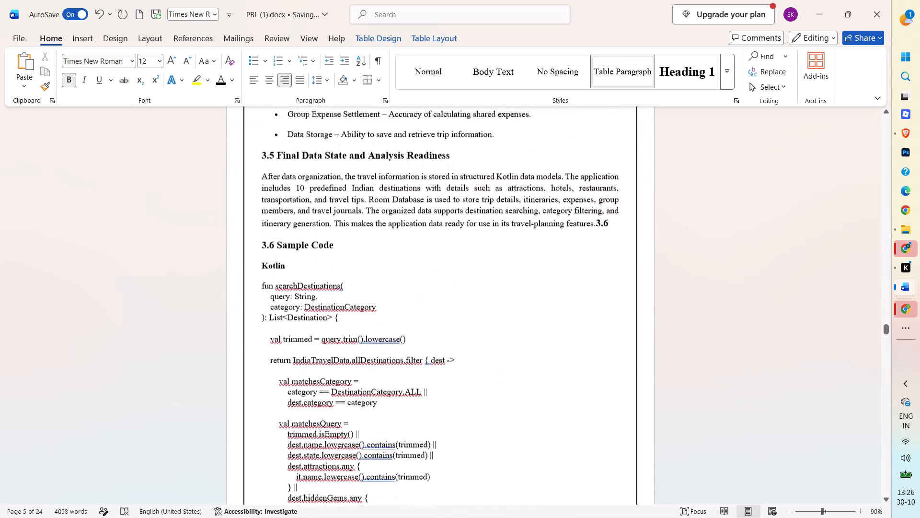
scroll(441, 225, up, 13)
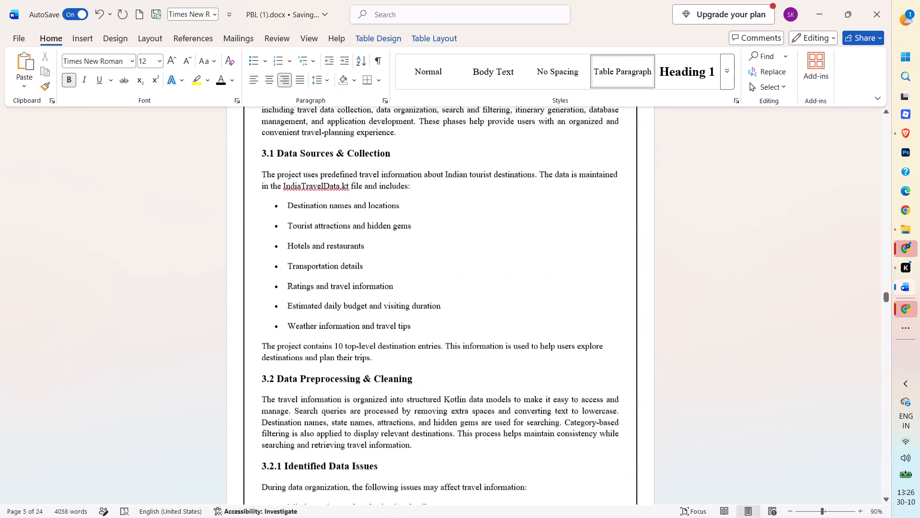
scroll(441, 225, down, 3)
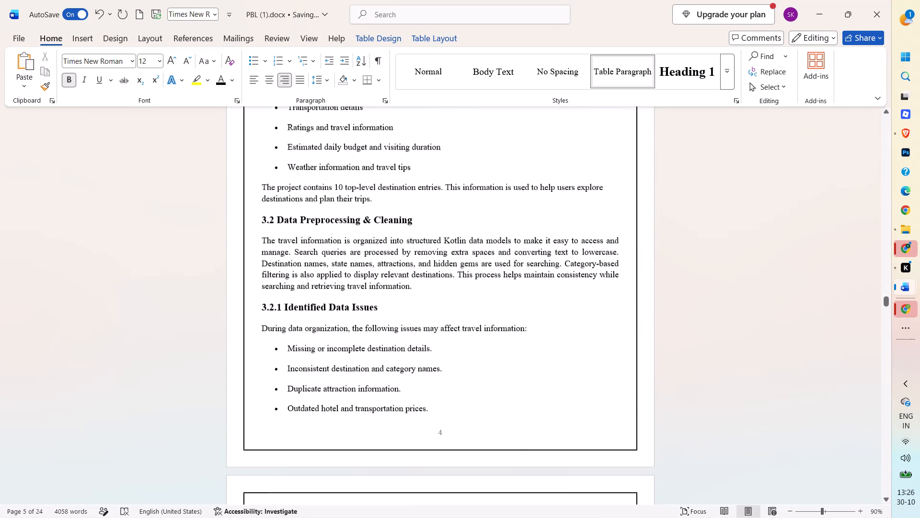
scroll(441, 225, down, 12)
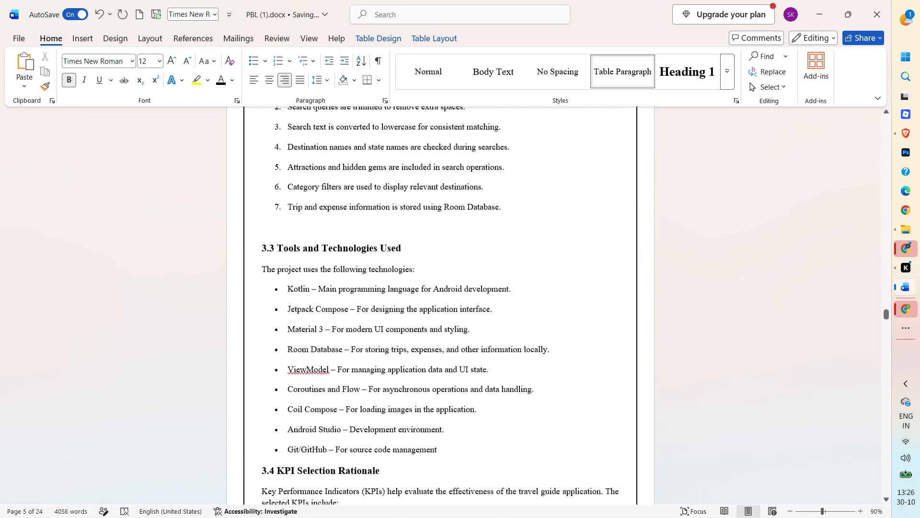
scroll(502, 268, down, 6)
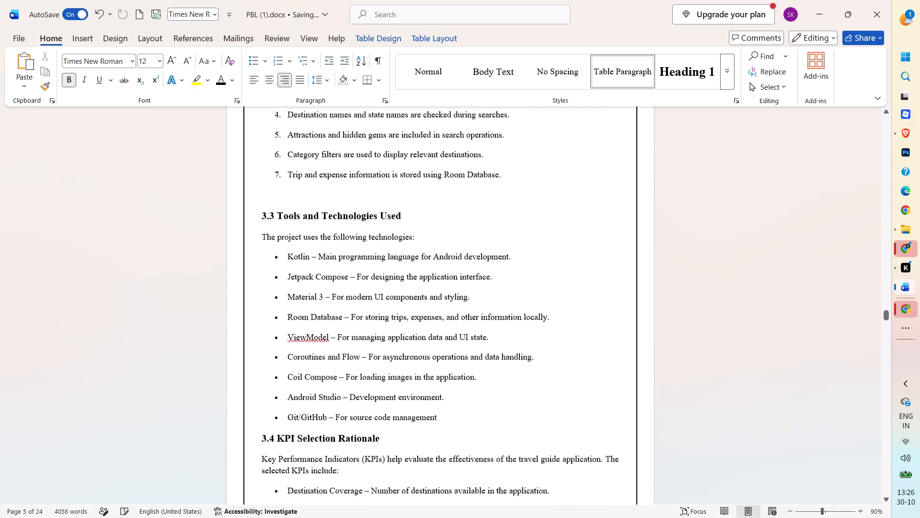
scroll(499, 267, down, 10)
scroll(500, 265, up, 3)
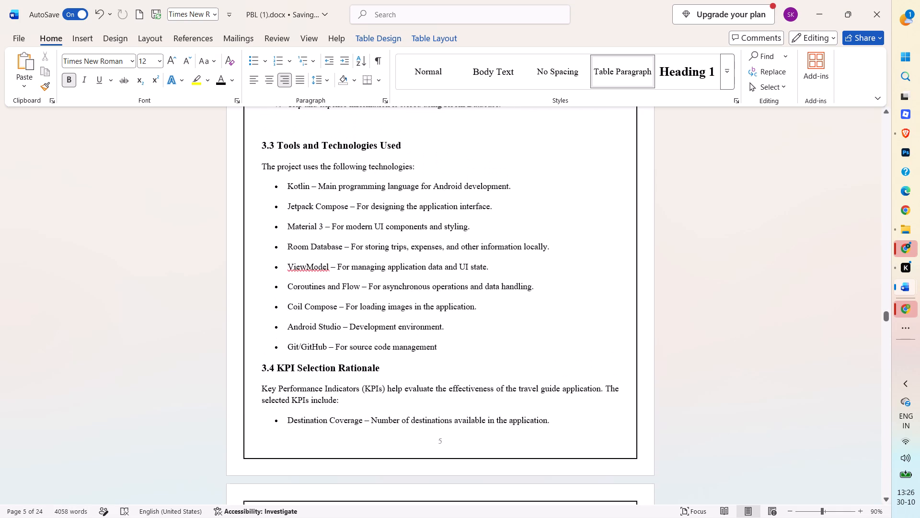
scroll(500, 265, up, 5)
scroll(500, 265, down, 1)
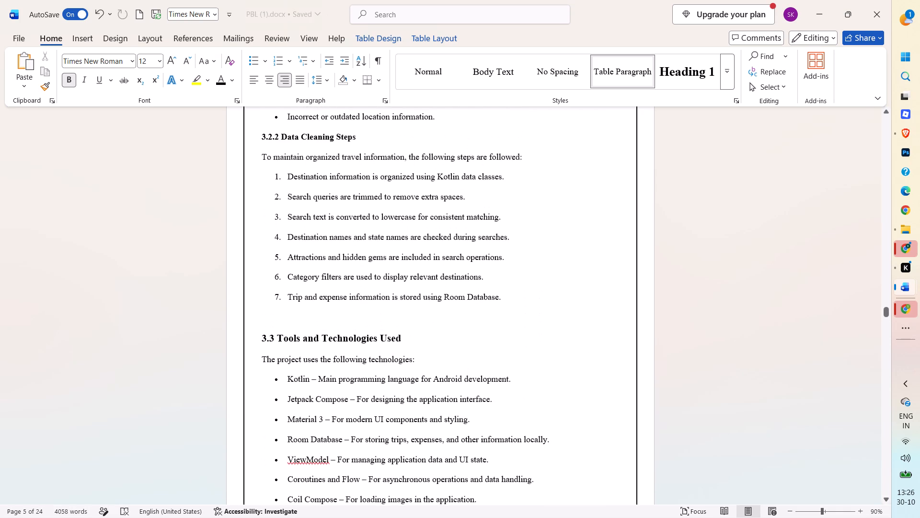
scroll(500, 265, down, 3)
scroll(500, 265, up, 2)
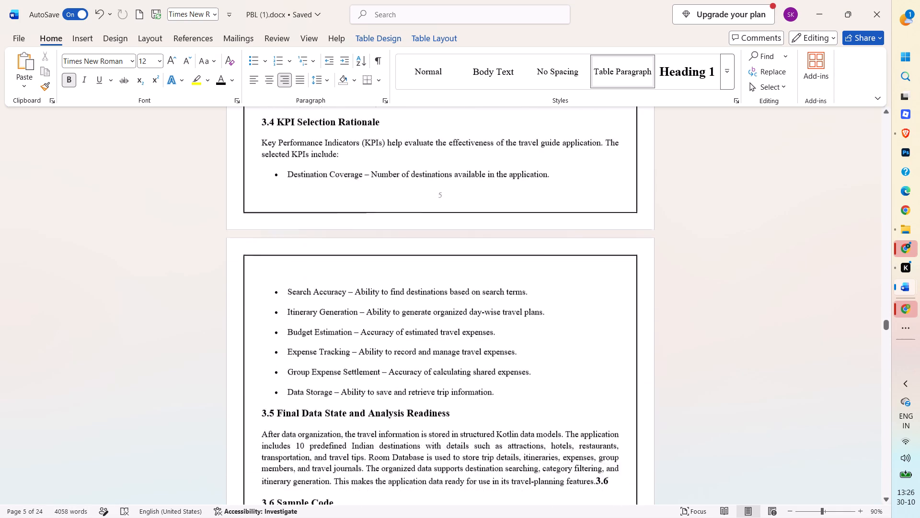
scroll(500, 265, up, 9)
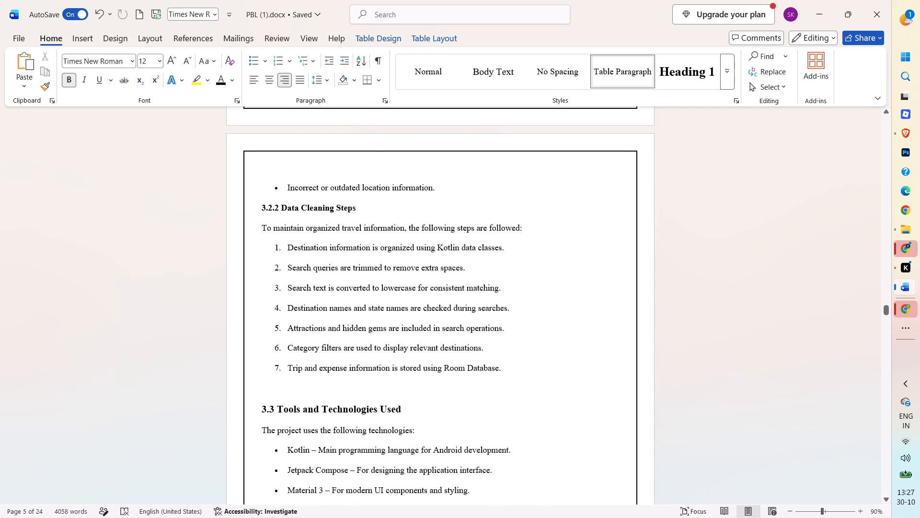
In the table of contents, set the page number of 3.2.2 Data Cleaning Steps to 5.
scroll(500, 265, up, 8)
scroll(500, 265, up, 17)
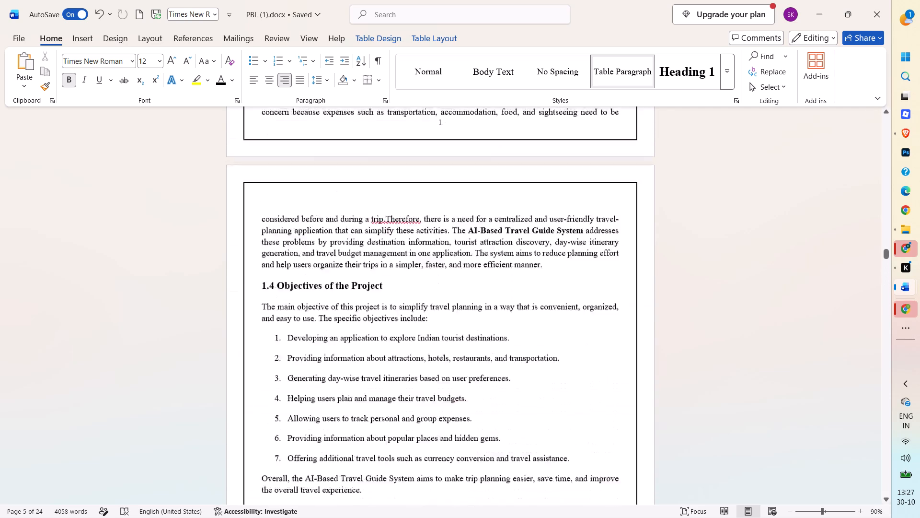
scroll(500, 265, up, 12)
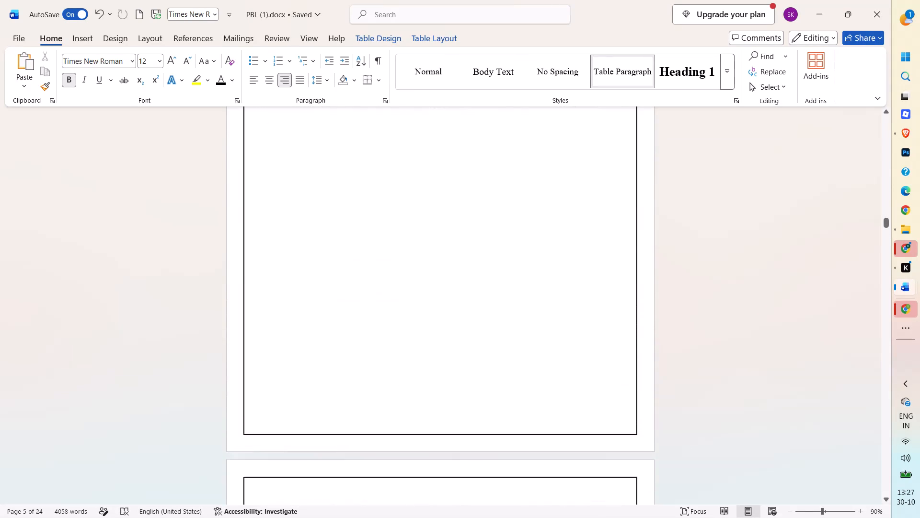
scroll(500, 265, up, 20)
scroll(500, 265, up, 7)
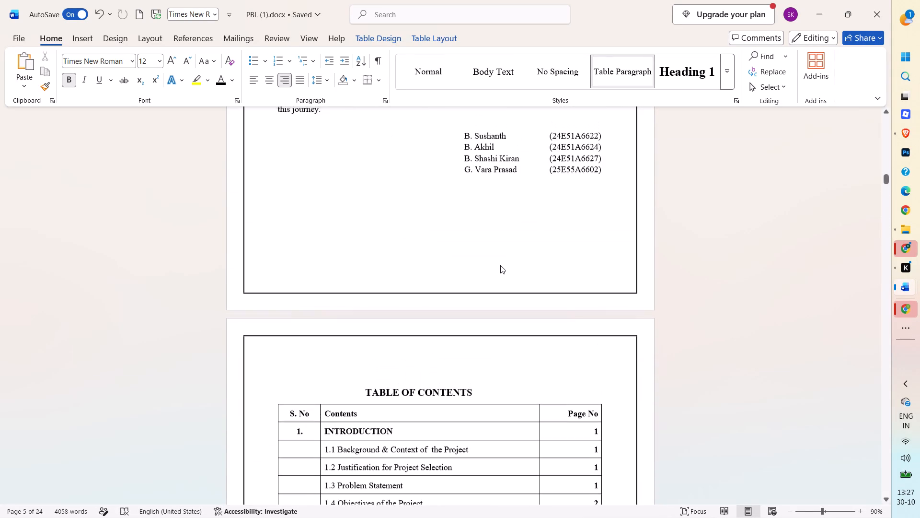
scroll(500, 265, down, 5)
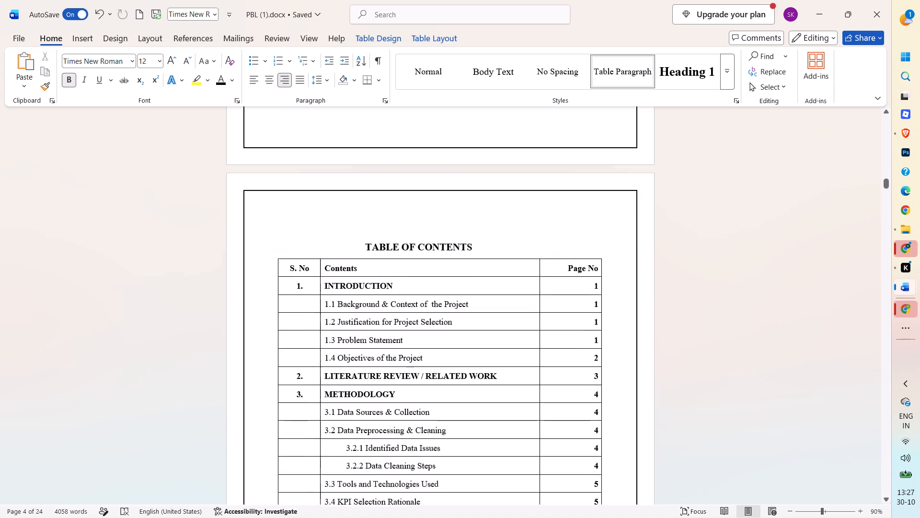
scroll(500, 265, down, 3)
scroll(351, 343, down, 1)
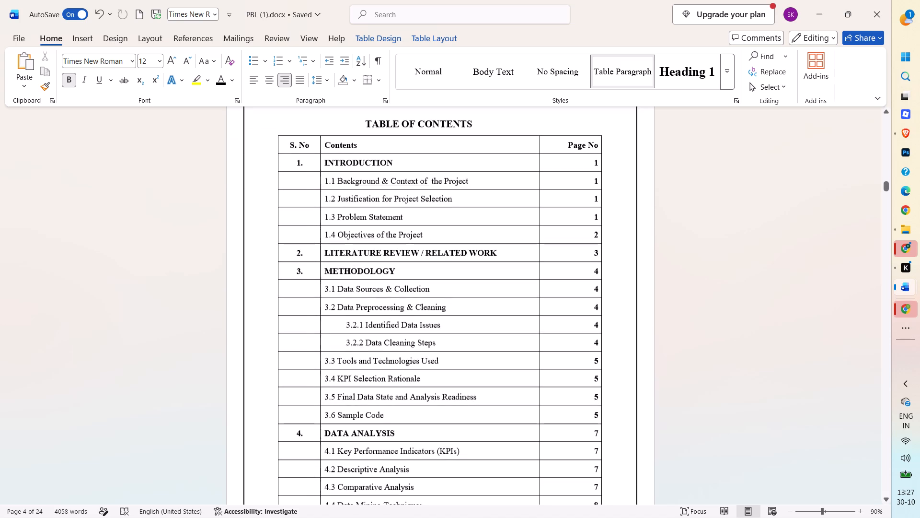
scroll(347, 347, down, 1)
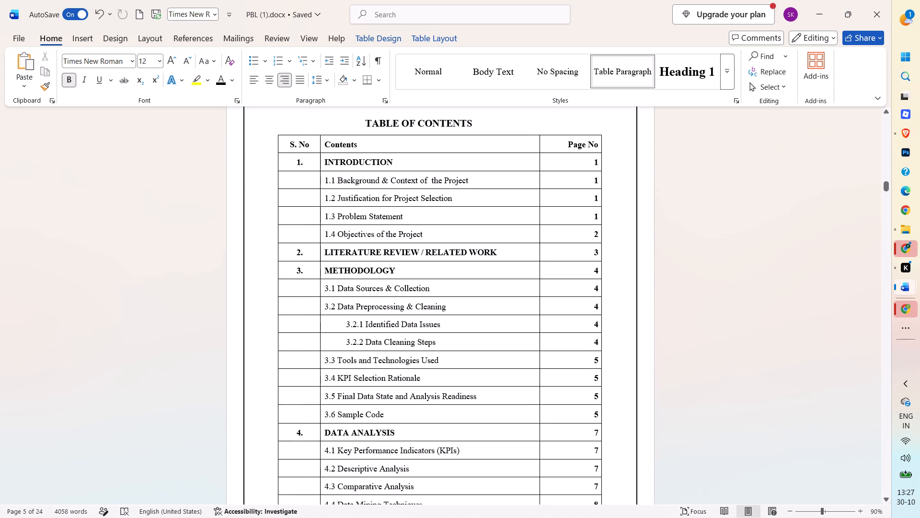
click(598, 342)
key(BackSpace)
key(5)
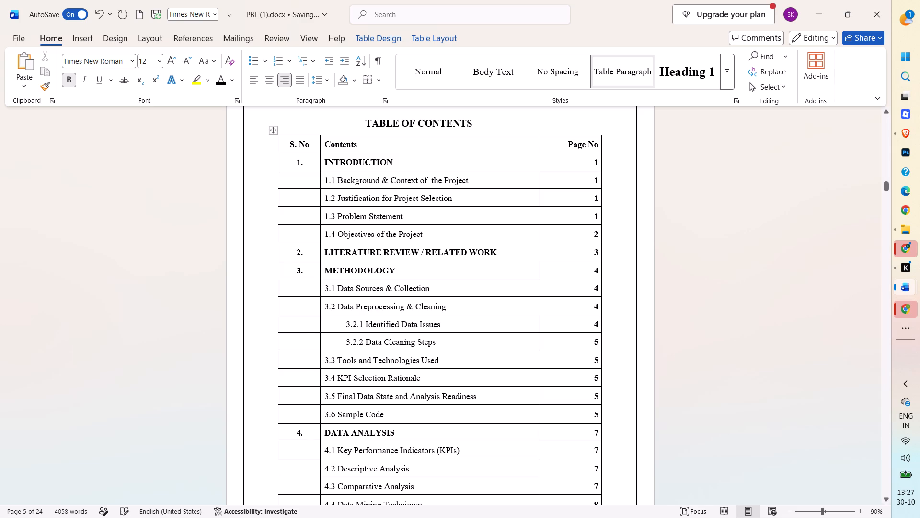
Check the footer page numbers of sections 3.5 Final Data State and Analysis Readiness and 3.6 Sample Code.
scroll(489, 393, down, 9)
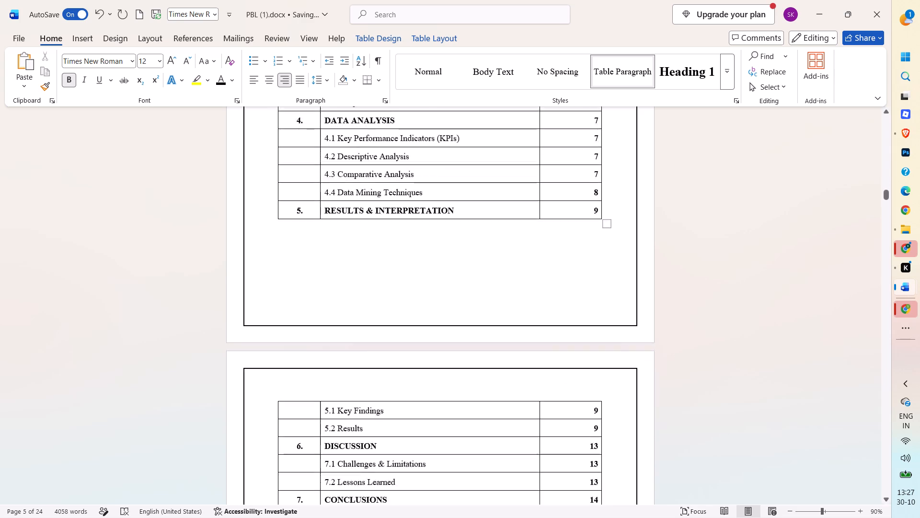
scroll(498, 386, down, 20)
scroll(499, 384, down, 18)
scroll(502, 380, down, 5)
scroll(503, 380, up, 19)
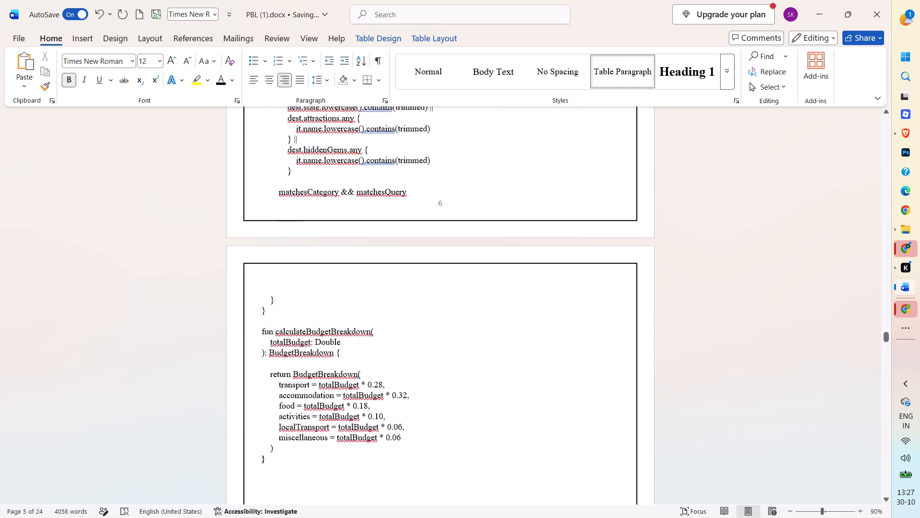
scroll(503, 380, up, 3)
scroll(503, 380, down, 1)
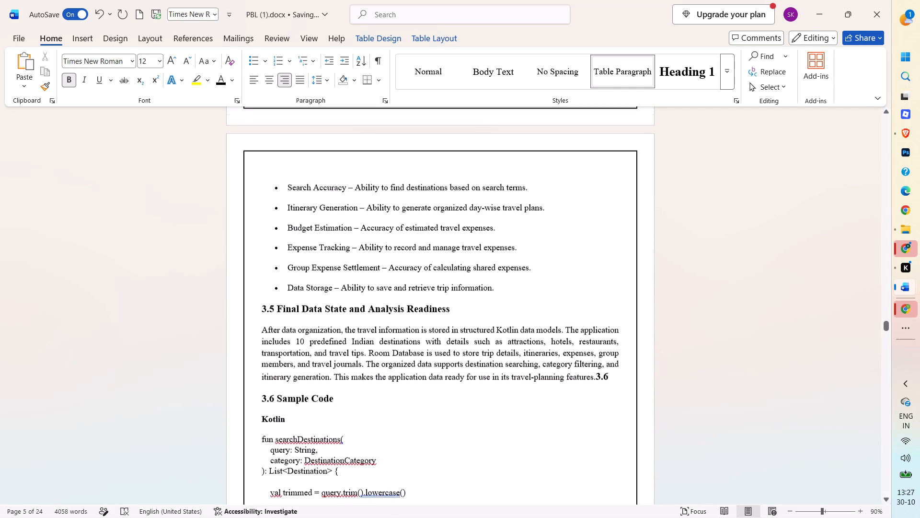
scroll(503, 380, down, 1)
scroll(503, 380, up, 6)
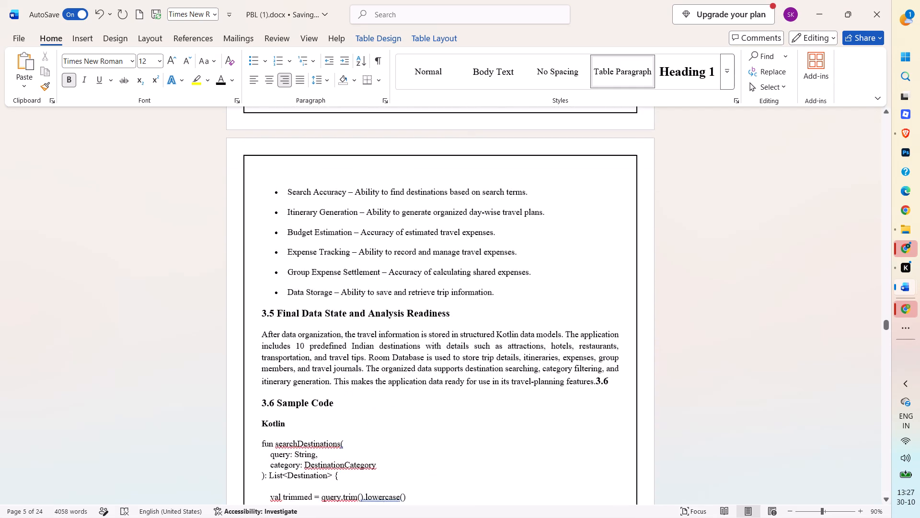
scroll(503, 380, up, 3)
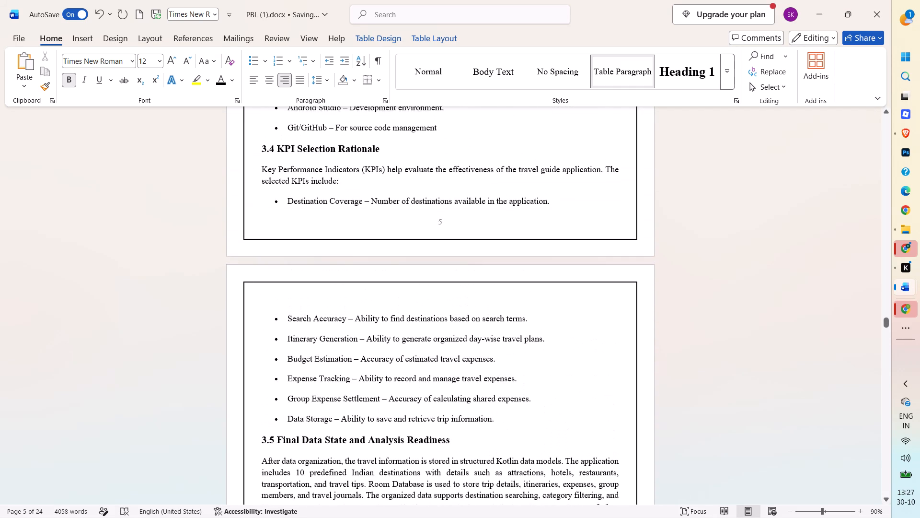
scroll(503, 380, up, 2)
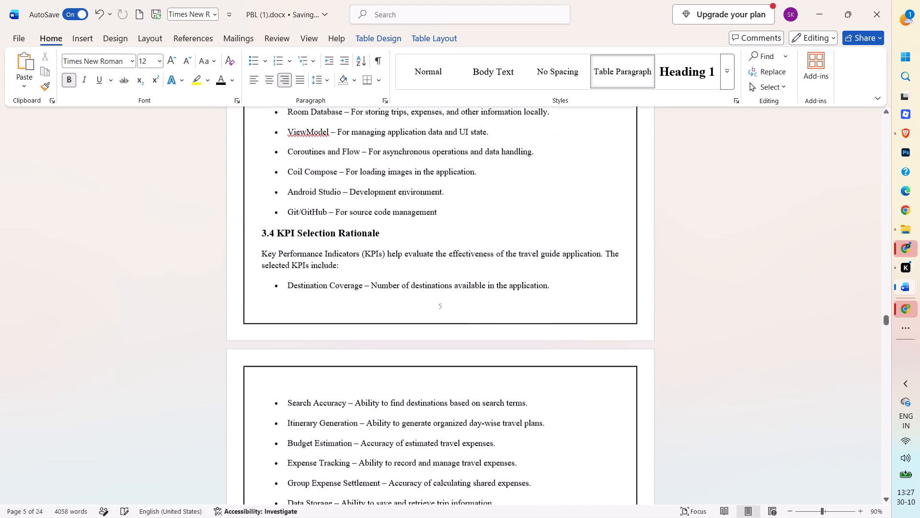
scroll(503, 380, down, 1)
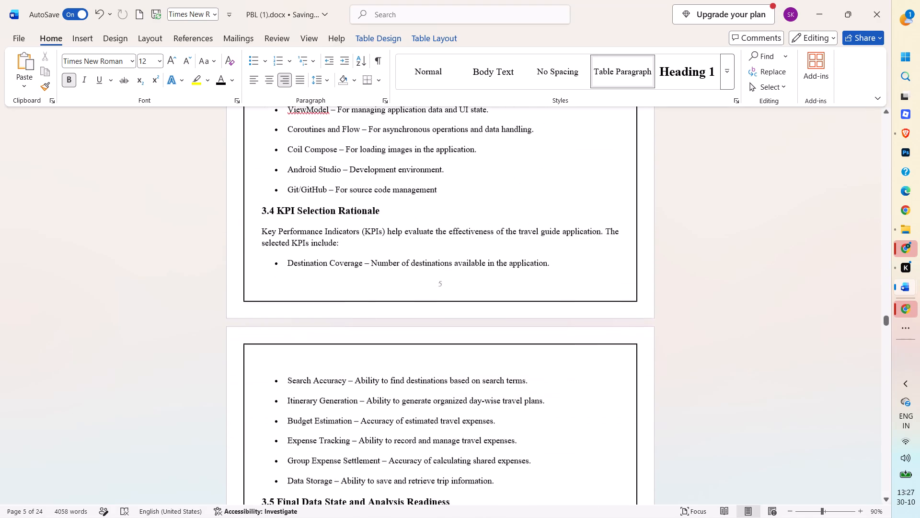
scroll(503, 380, down, 6)
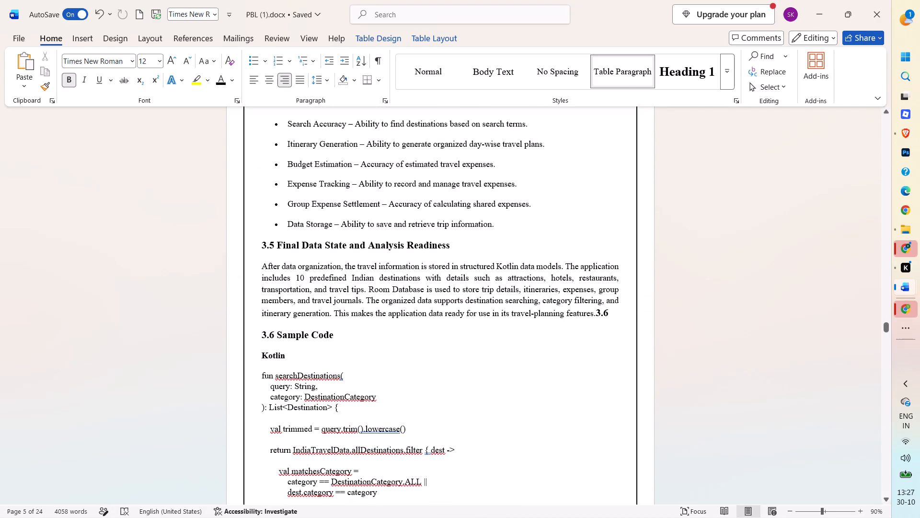
scroll(492, 296, up, 9)
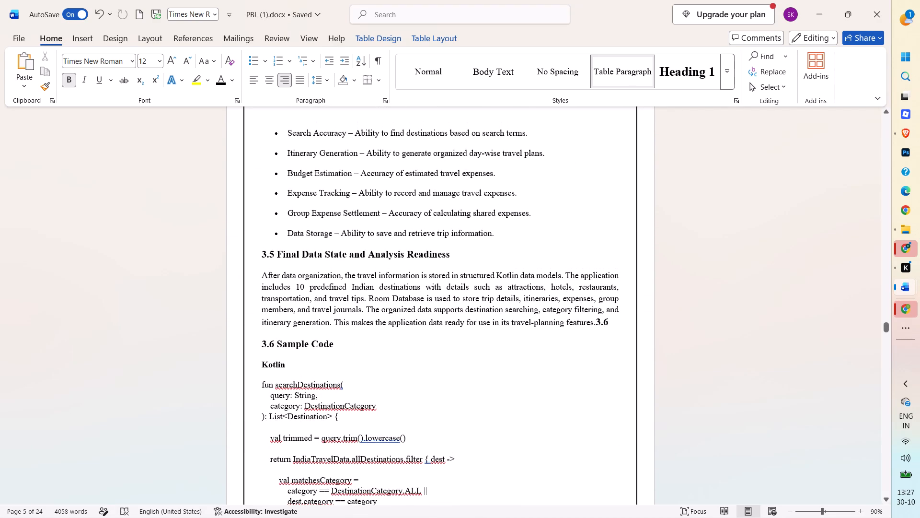
In the table of contents, set the page numbers of 3.6 Sample Code and 3.5 Final Data State and Analysis Readiness to 6.
scroll(492, 297, up, 14)
scroll(490, 298, up, 12)
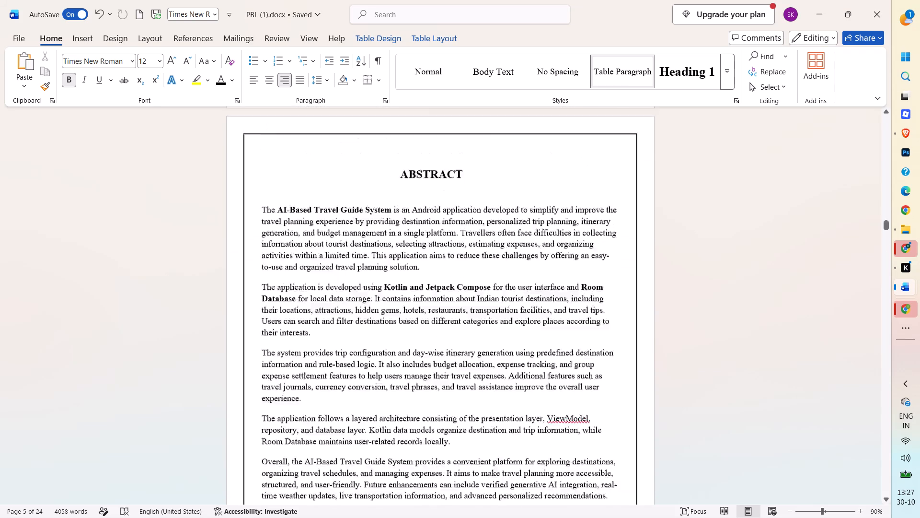
scroll(490, 298, up, 3)
scroll(490, 298, down, 11)
scroll(490, 298, down, 11)
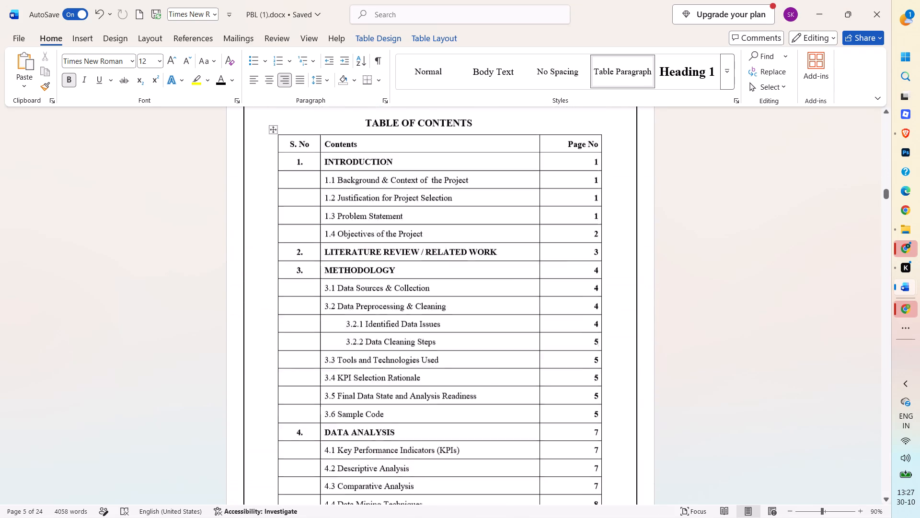
scroll(490, 298, down, 2)
scroll(490, 298, up, 6)
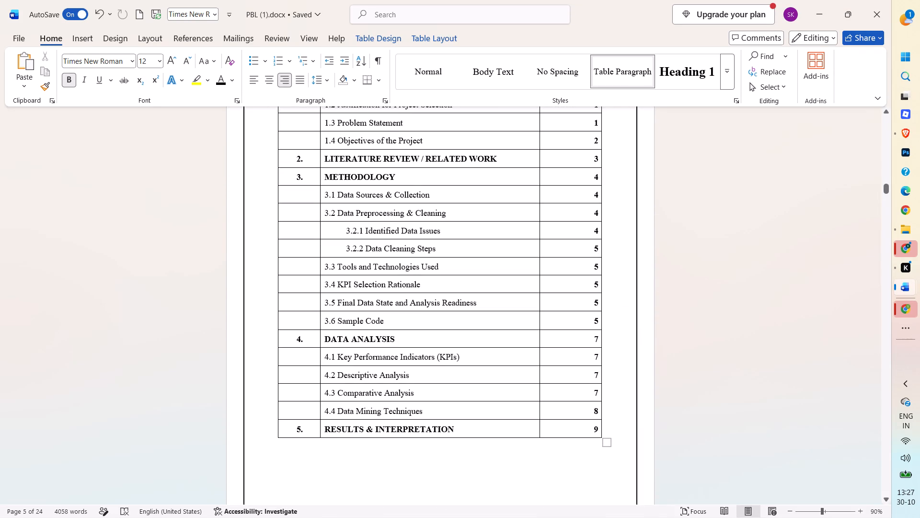
click(598, 322)
key(BackSpace)
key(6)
click(598, 300)
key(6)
key(Left)
key(BackSpace)
Check the footer page numbers of the Data Analysis subsections, from 4.4 Data Mining Techniques back to 4.2 Descriptive Analysis.
scroll(593, 318, down, 17)
scroll(593, 318, down, 20)
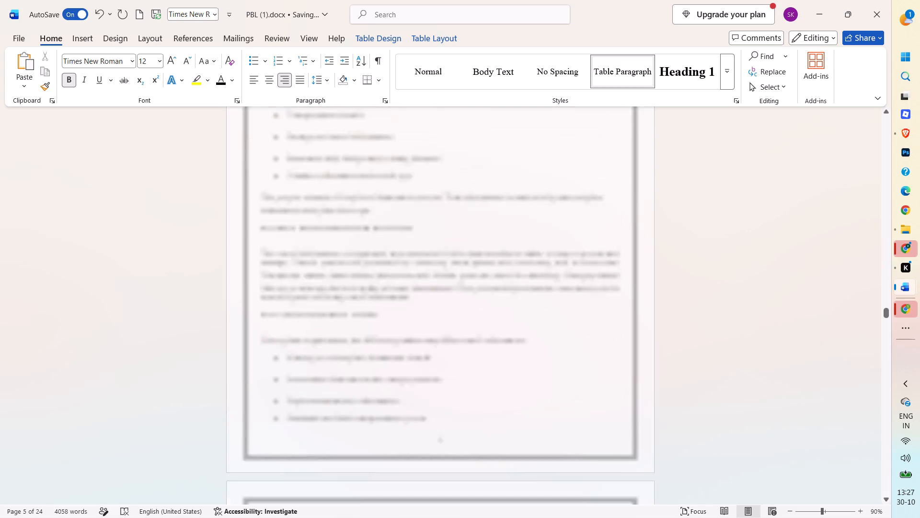
scroll(592, 319, down, 3)
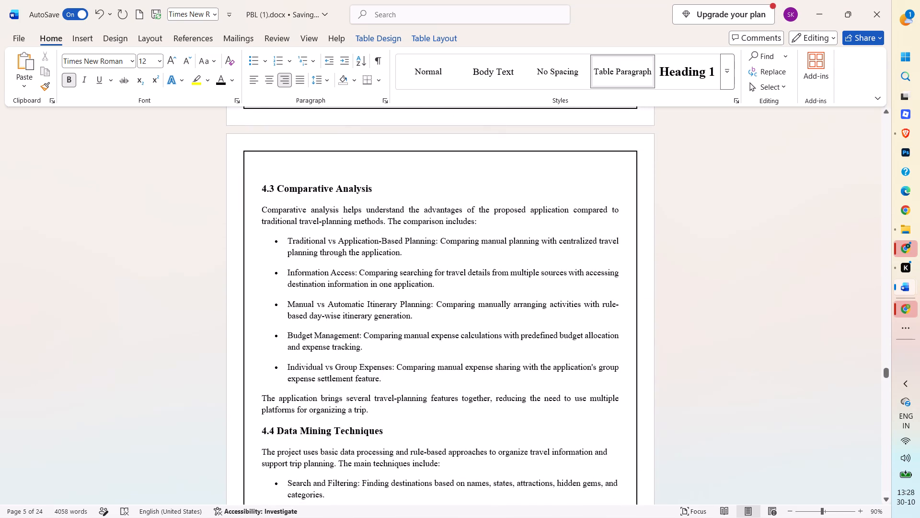
scroll(592, 319, down, 9)
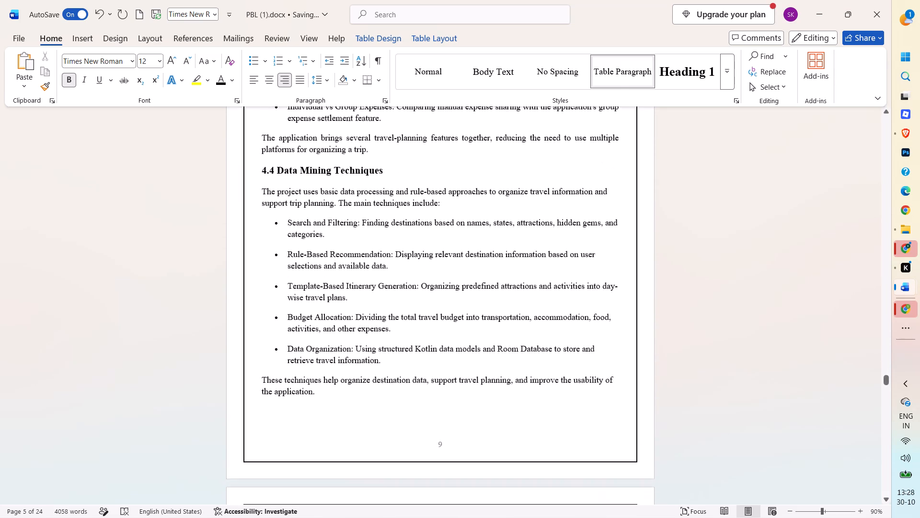
scroll(592, 319, up, 19)
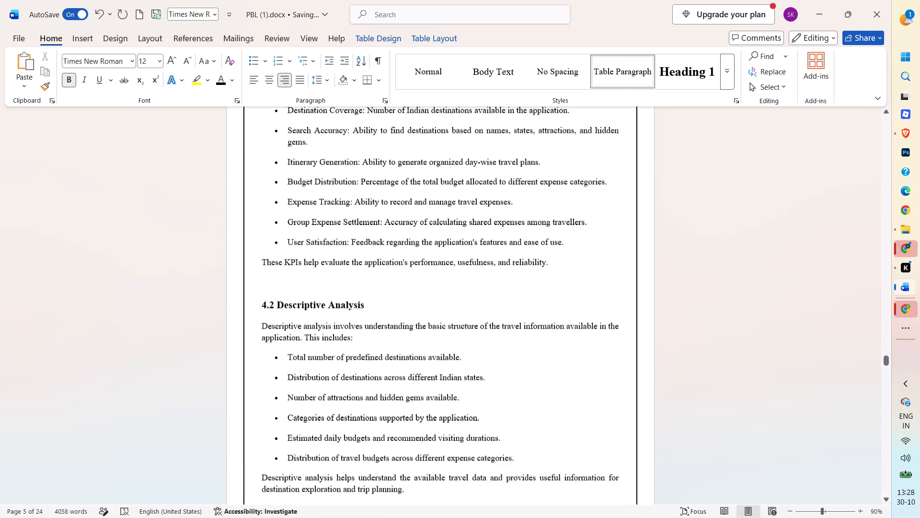
scroll(592, 319, up, 20)
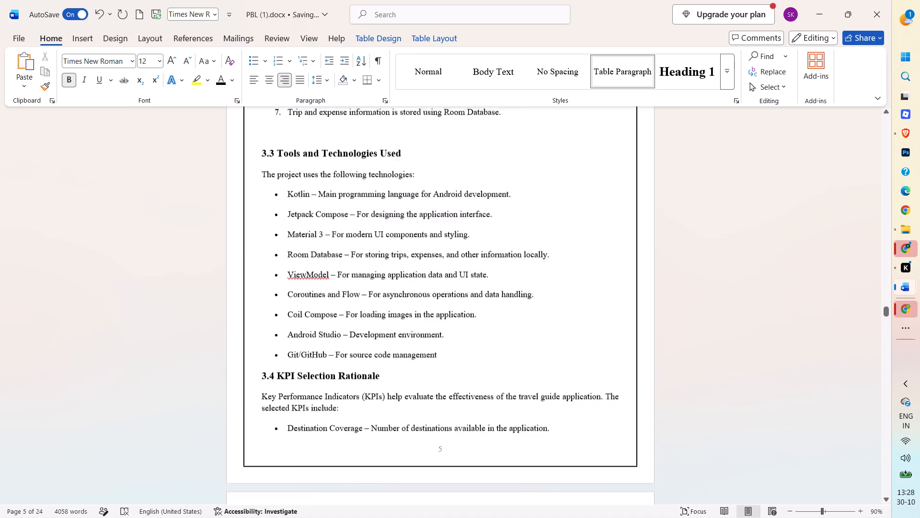
In the table of contents, set the page number of 4.3 Comparative Analysis to 8.
scroll(592, 319, up, 19)
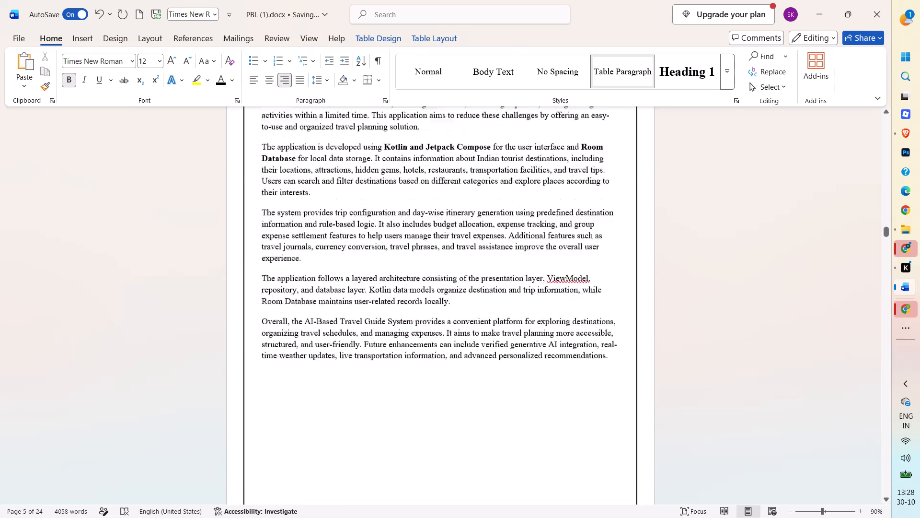
scroll(592, 319, up, 3)
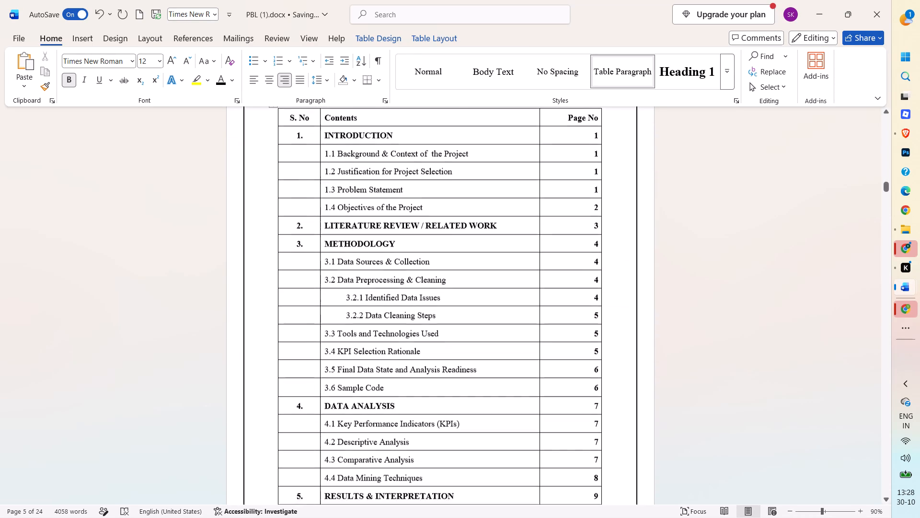
scroll(592, 319, down, 3)
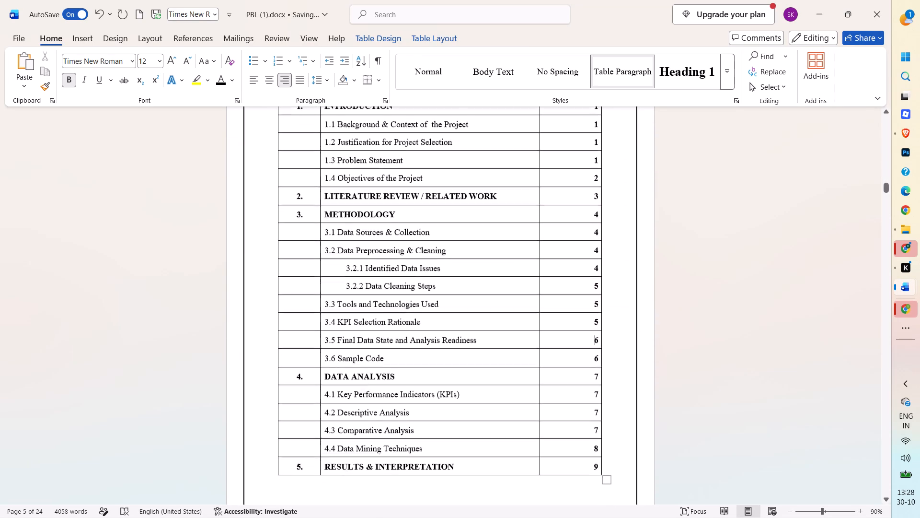
scroll(592, 319, down, 1)
click(593, 430)
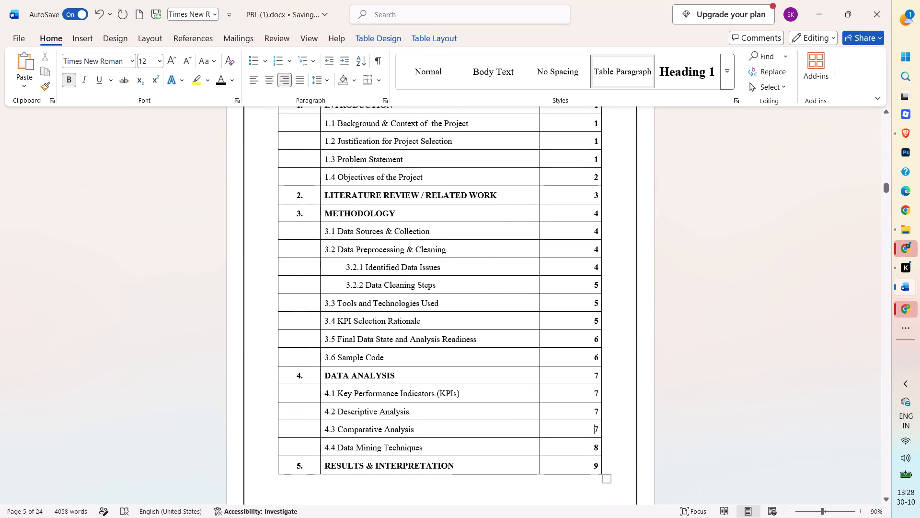
key(Delete)
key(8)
Review the remaining table of contents entries, from Results & Interpretation through References.
scroll(630, 409, down, 5)
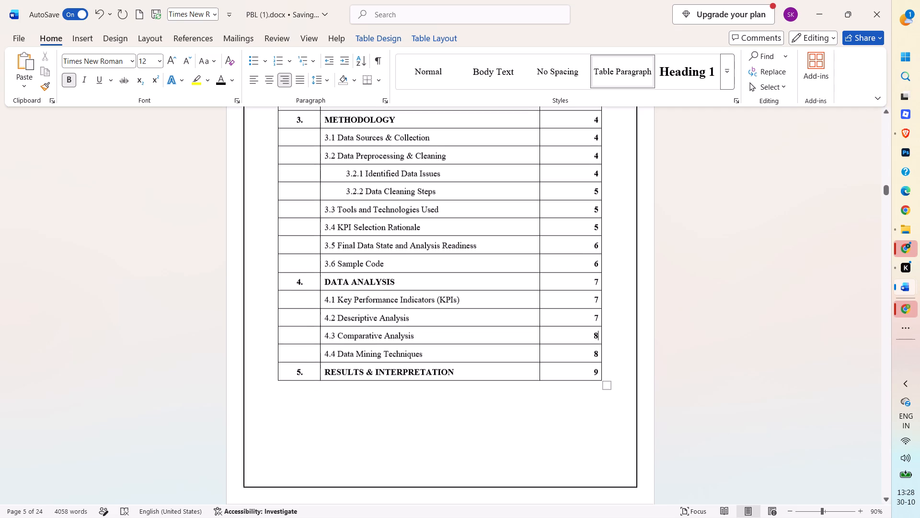
scroll(630, 409, down, 8)
scroll(630, 409, up, 3)
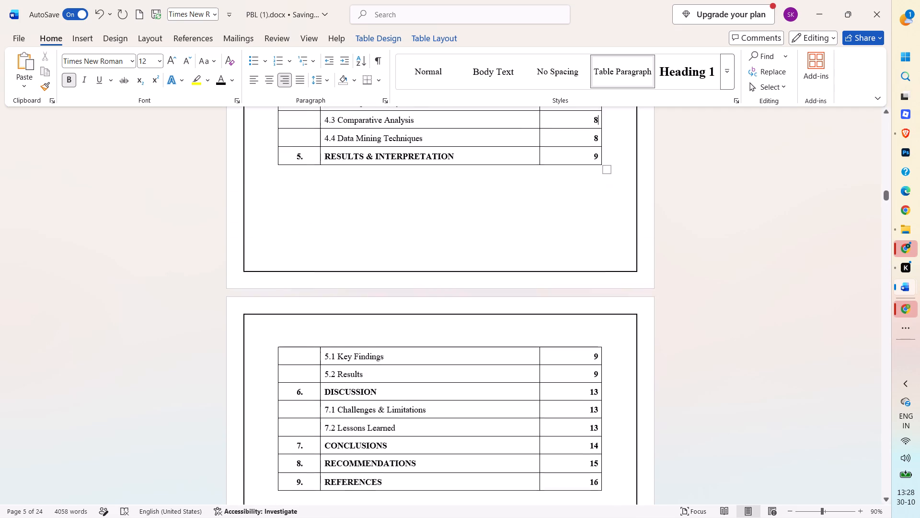
scroll(630, 409, up, 5)
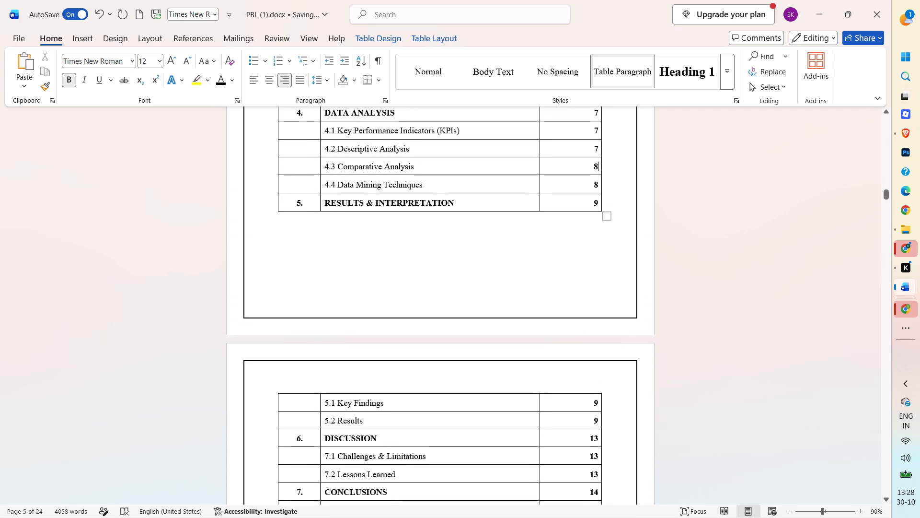
scroll(606, 343, up, 7)
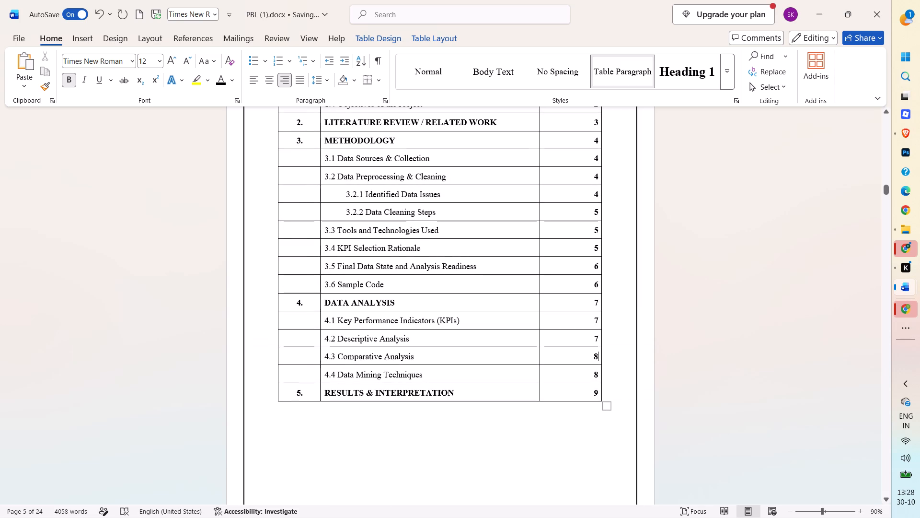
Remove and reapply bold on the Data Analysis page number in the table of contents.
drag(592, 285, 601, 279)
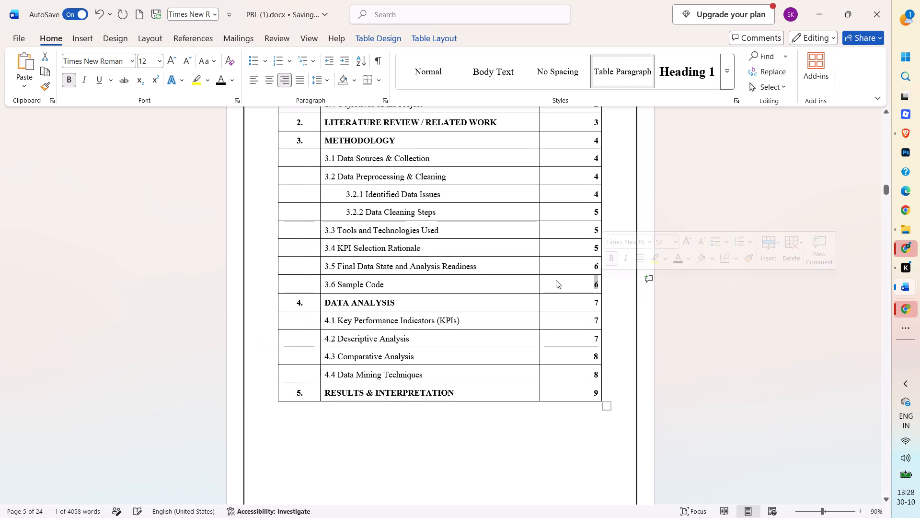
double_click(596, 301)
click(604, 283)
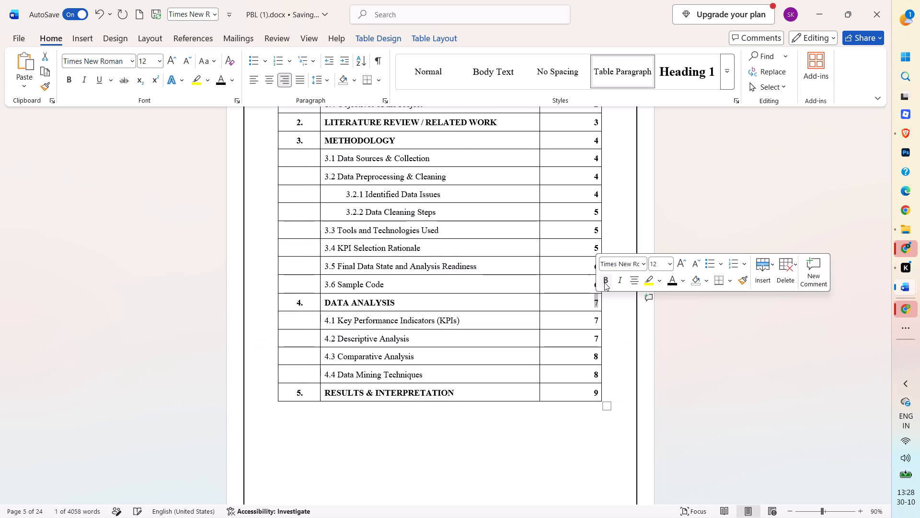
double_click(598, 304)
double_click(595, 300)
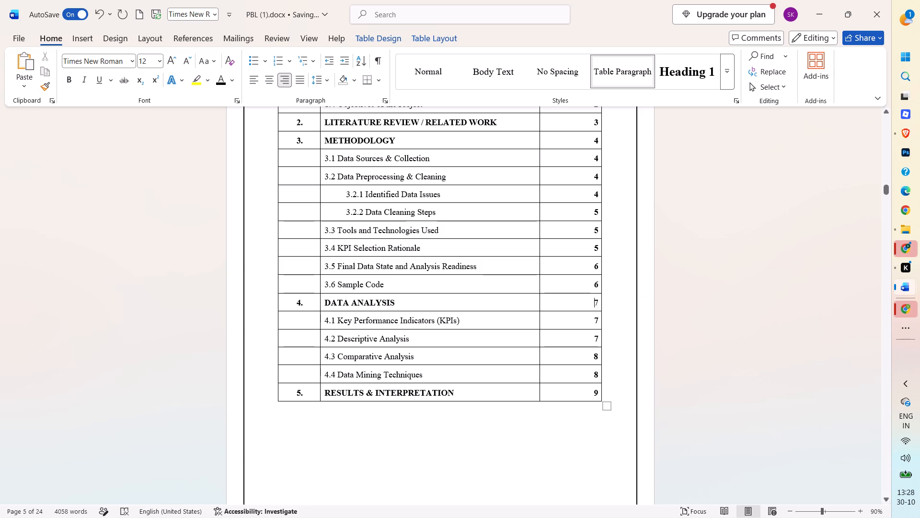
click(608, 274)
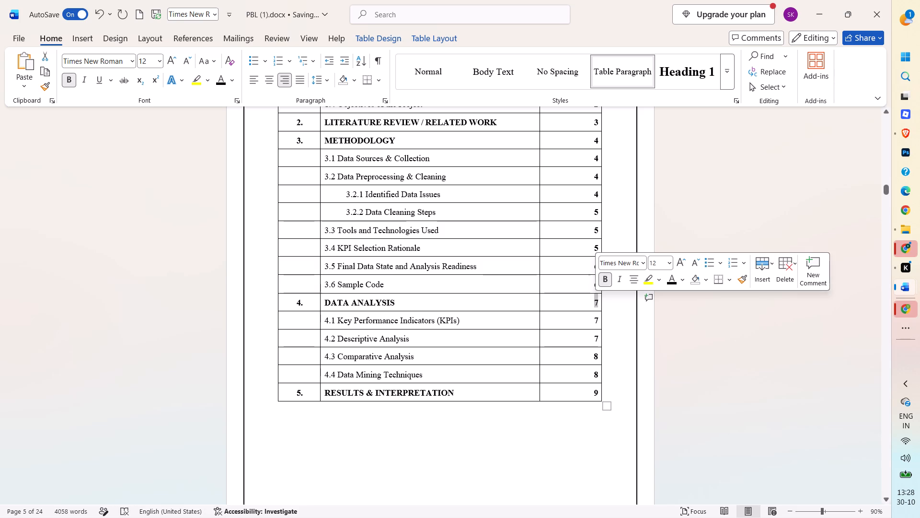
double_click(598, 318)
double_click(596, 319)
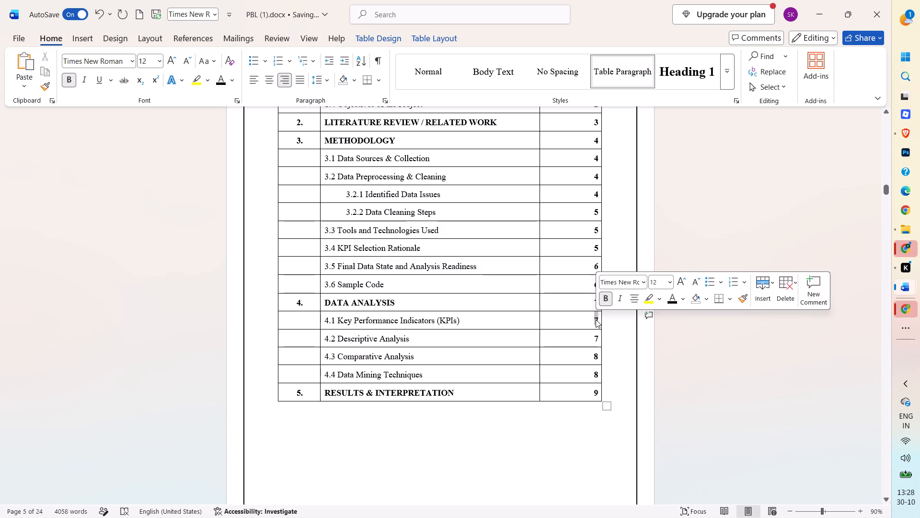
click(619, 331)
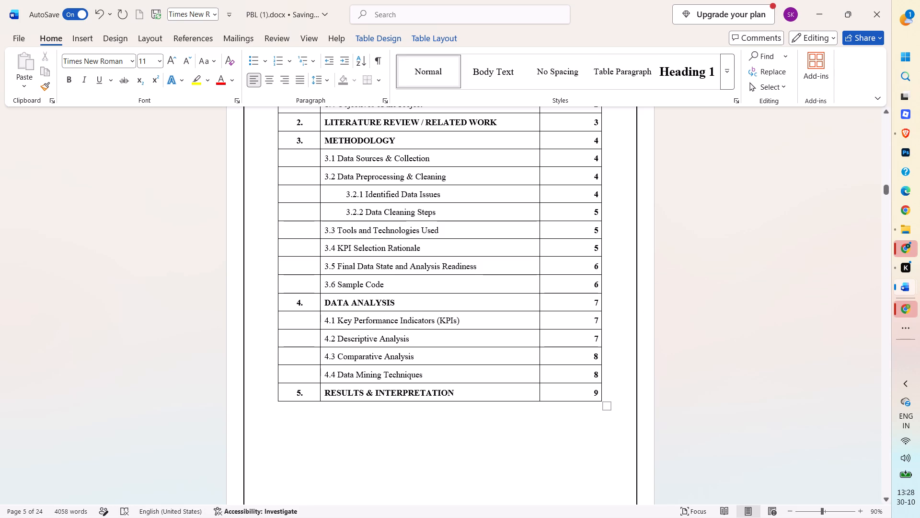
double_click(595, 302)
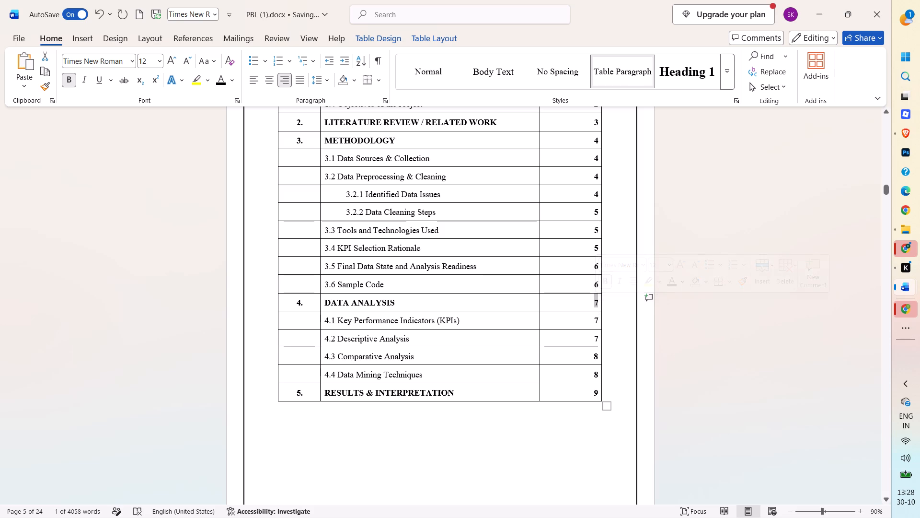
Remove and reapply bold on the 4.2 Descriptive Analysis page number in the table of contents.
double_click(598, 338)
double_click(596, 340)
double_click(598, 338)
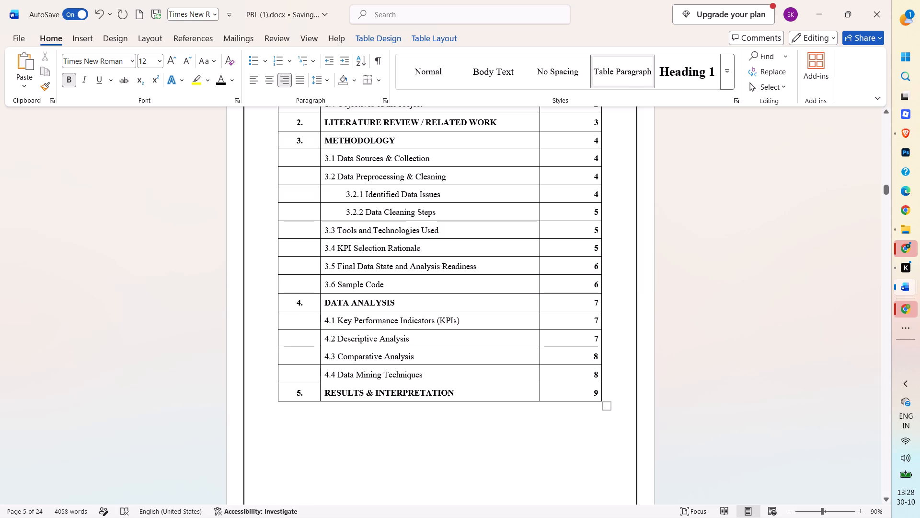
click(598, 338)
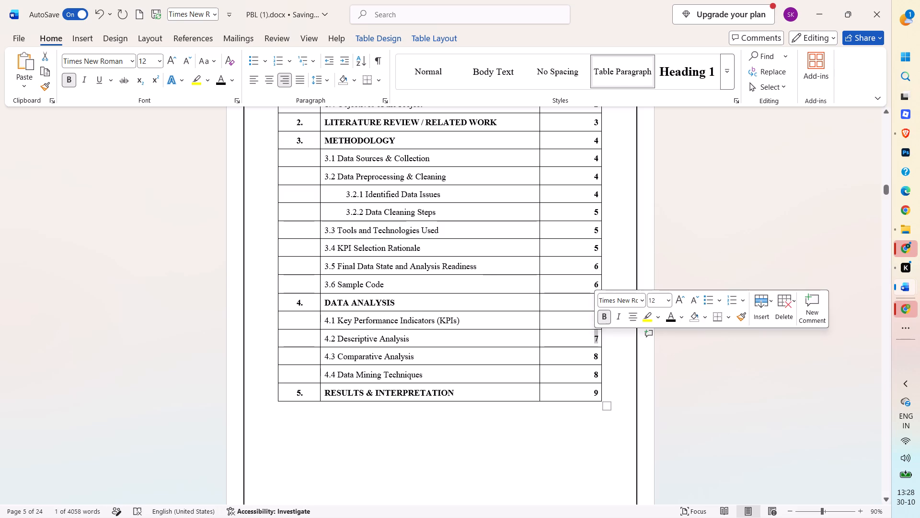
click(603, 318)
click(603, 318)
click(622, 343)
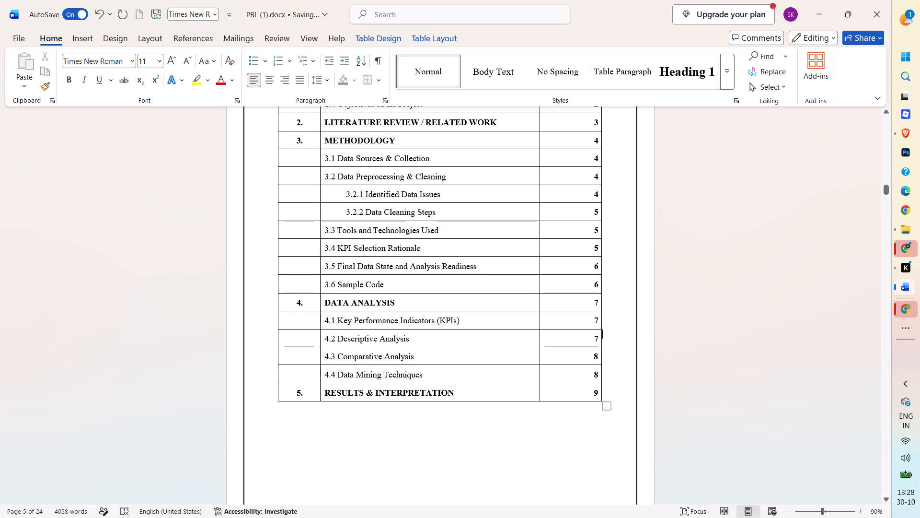
Check the footer page numbers of the Data Analysis subsections and the start of Results & Interpretation.
scroll(597, 339, down, 1)
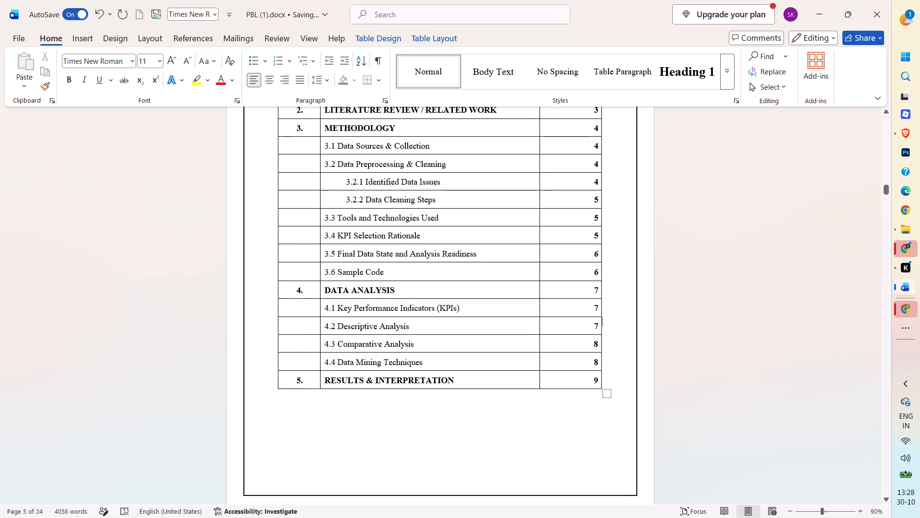
scroll(594, 339, down, 1)
scroll(567, 376, down, 20)
scroll(567, 376, down, 7)
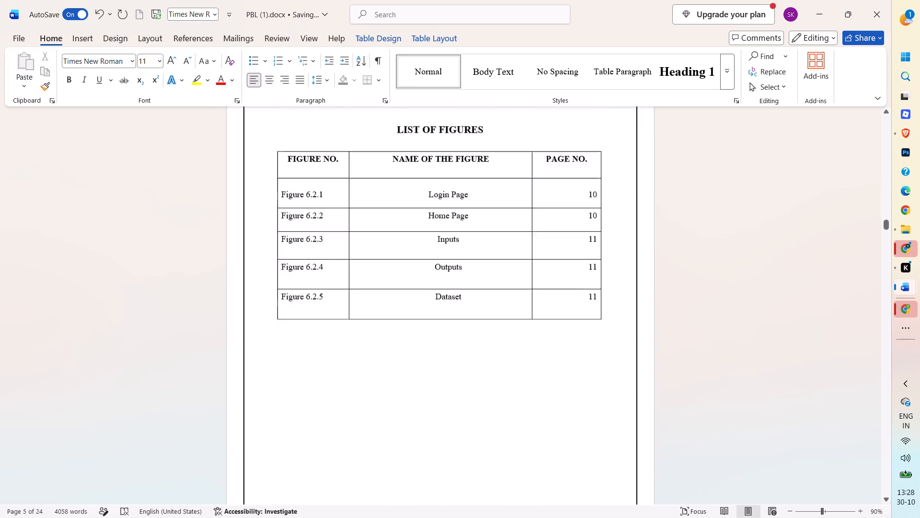
scroll(570, 374, down, 20)
scroll(570, 374, down, 12)
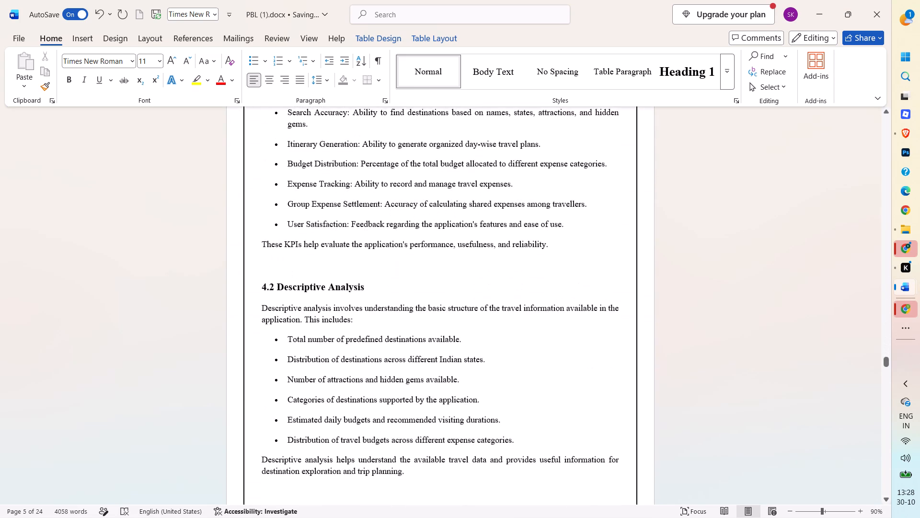
scroll(572, 372, down, 2)
scroll(572, 372, up, 4)
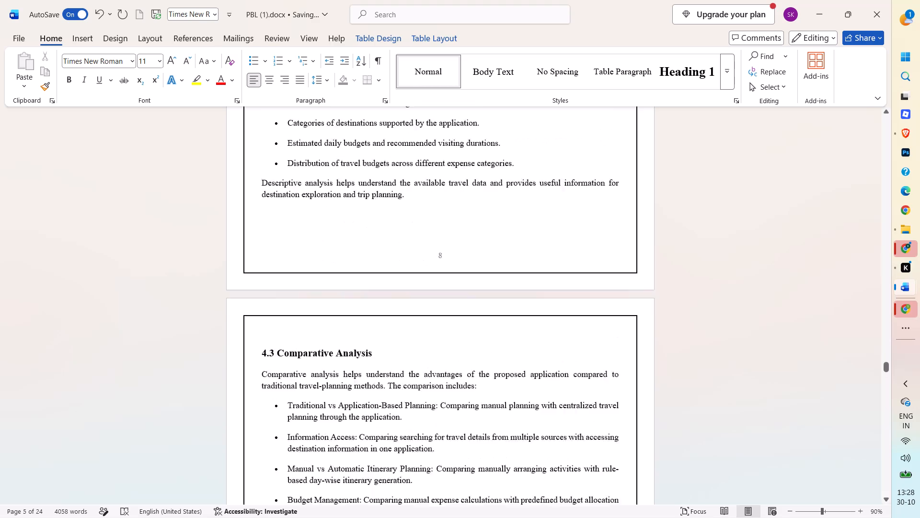
scroll(572, 372, down, 16)
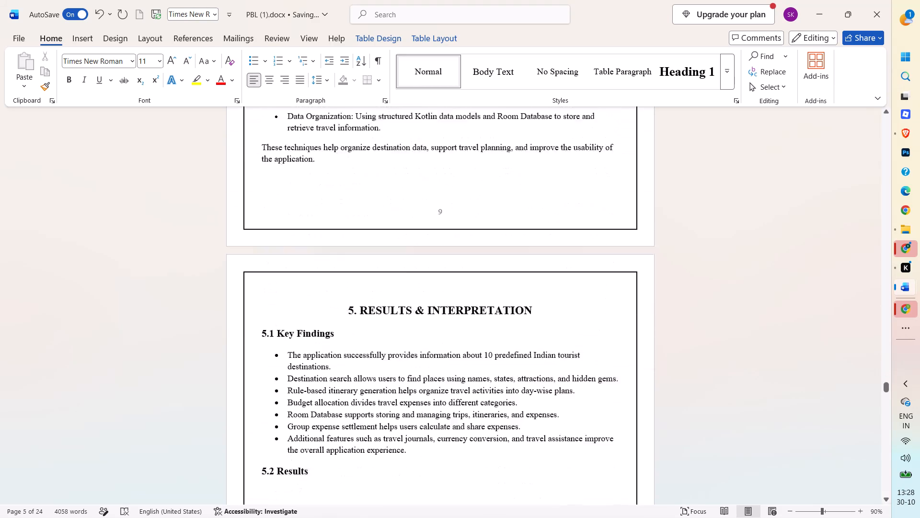
scroll(572, 372, down, 1)
scroll(572, 372, up, 3)
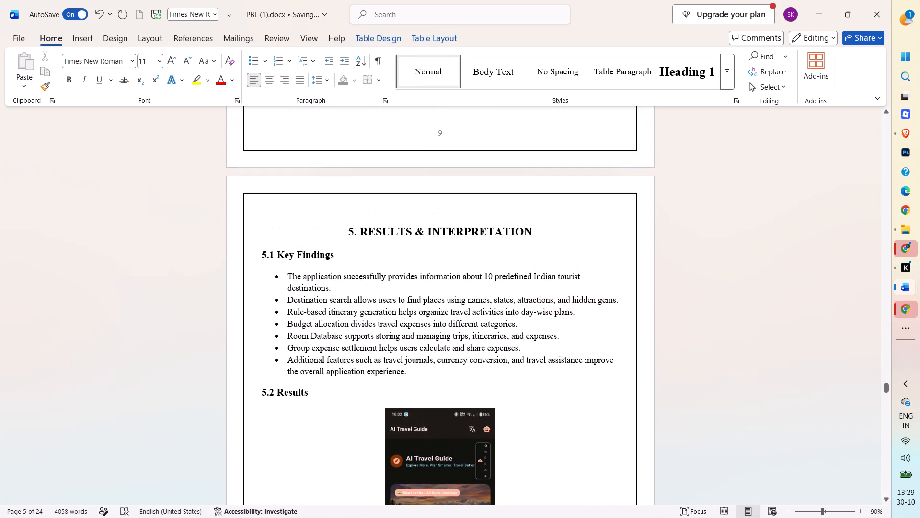
scroll(572, 372, up, 12)
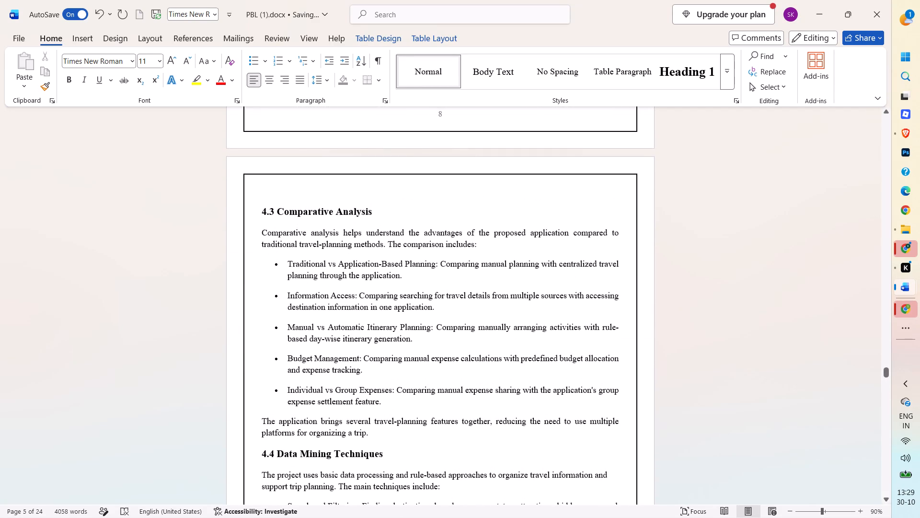
In the table of contents, set the page number of 4.3 Comparative Analysis to 9.
scroll(572, 372, up, 18)
scroll(572, 372, up, 11)
scroll(572, 372, up, 16)
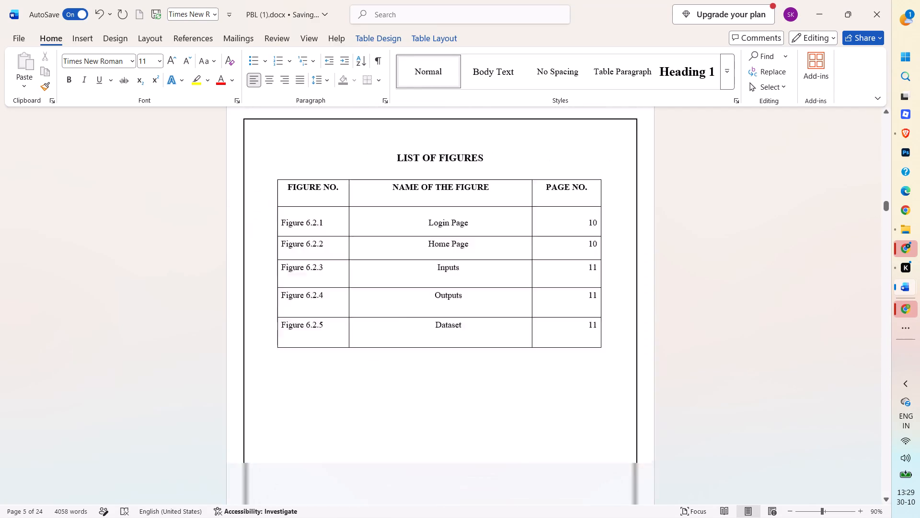
scroll(572, 372, down, 12)
scroll(572, 372, up, 3)
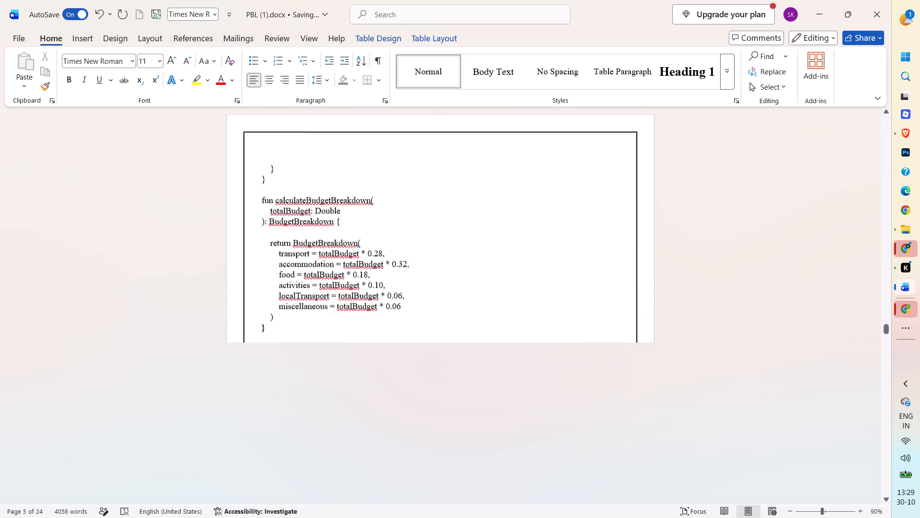
scroll(572, 372, up, 16)
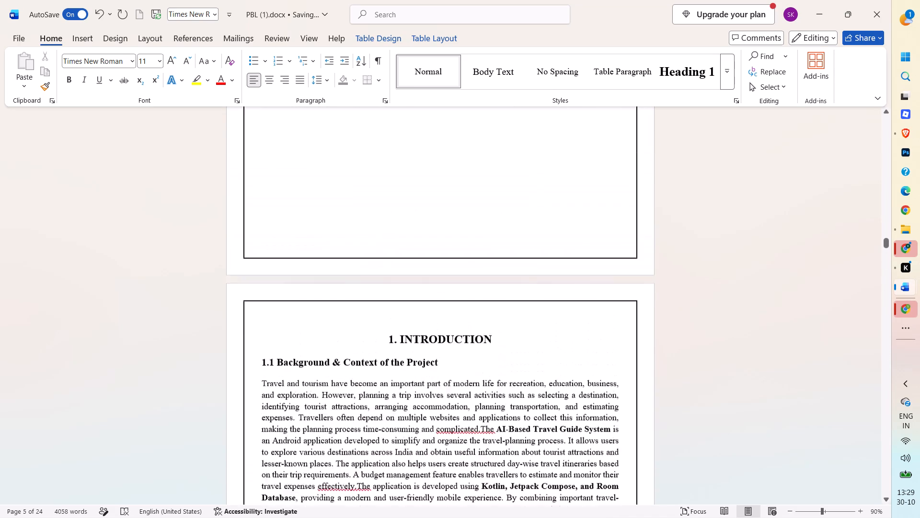
scroll(572, 372, up, 14)
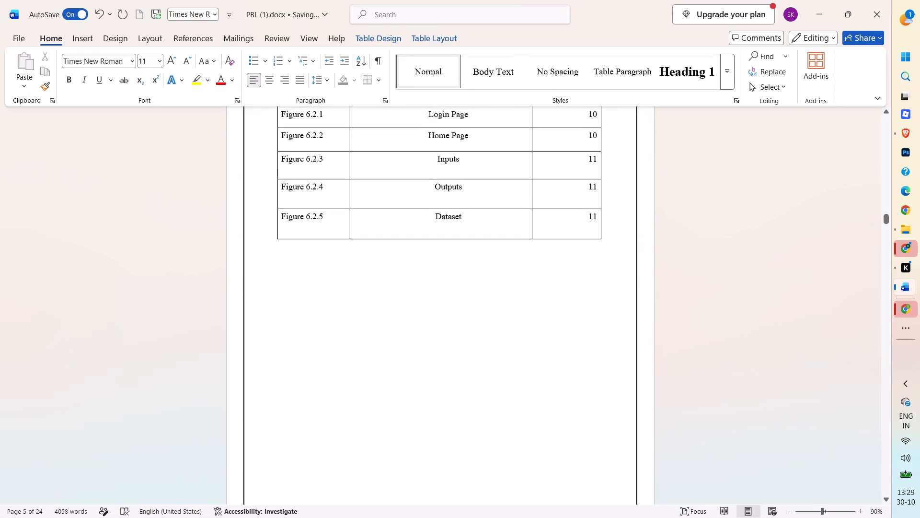
scroll(572, 372, up, 13)
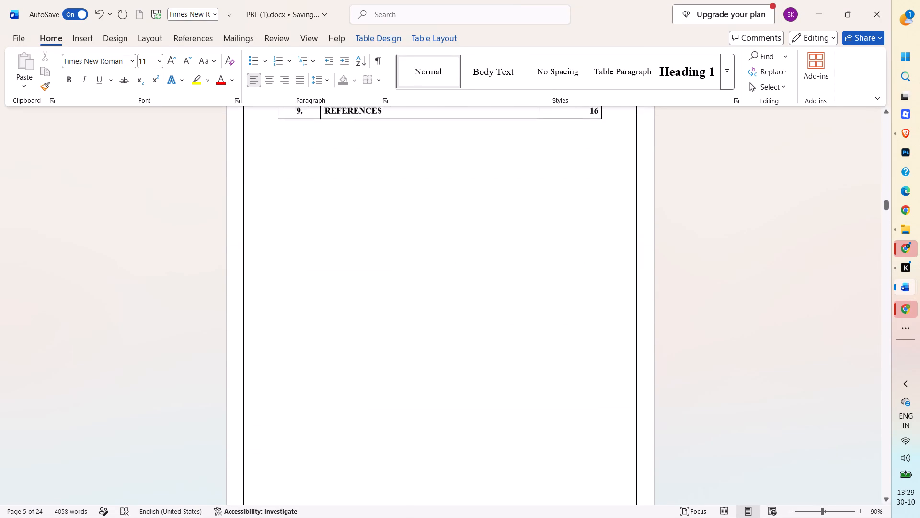
scroll(572, 372, up, 6)
scroll(616, 318, up, 3)
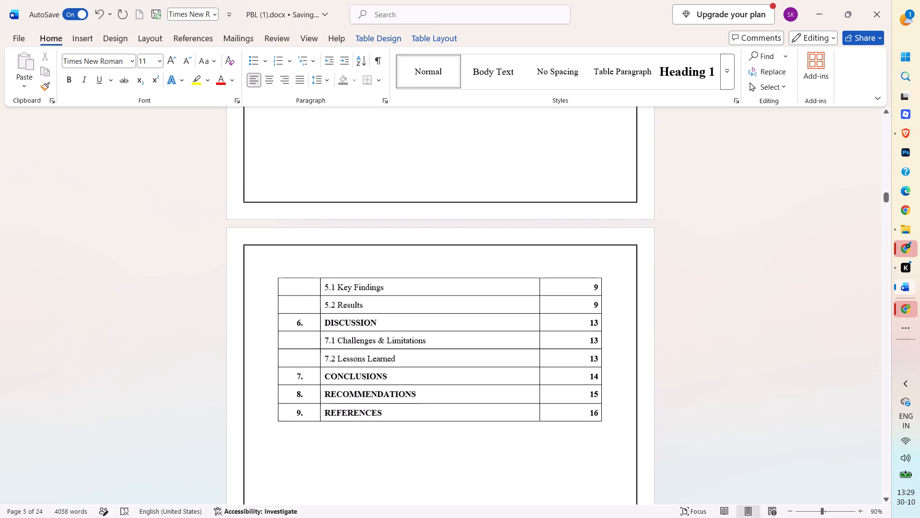
scroll(616, 317, up, 4)
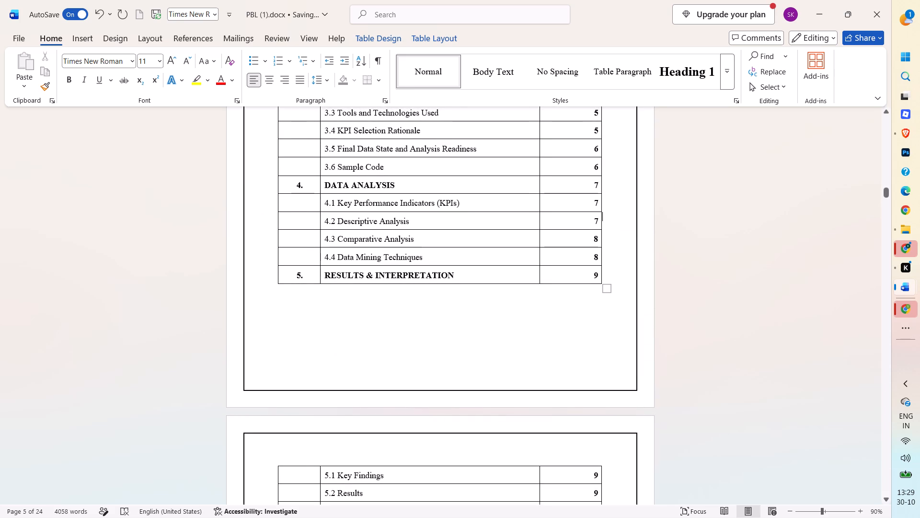
click(600, 239)
key(BackSpace)
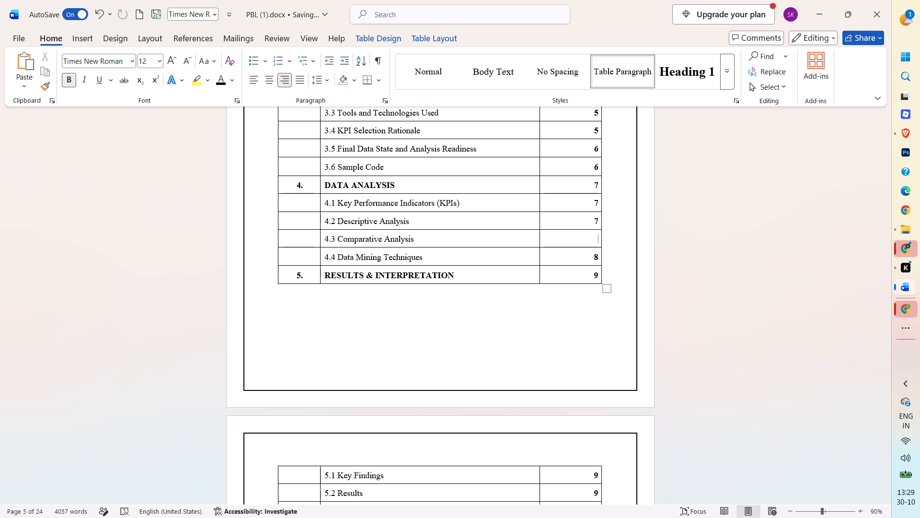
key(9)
Look over the whole report at a reduced, multi-page view, through the Discussion, Conclusion, Recommendations and References pages.
ctrl+scroll(477, 219, down, 3)
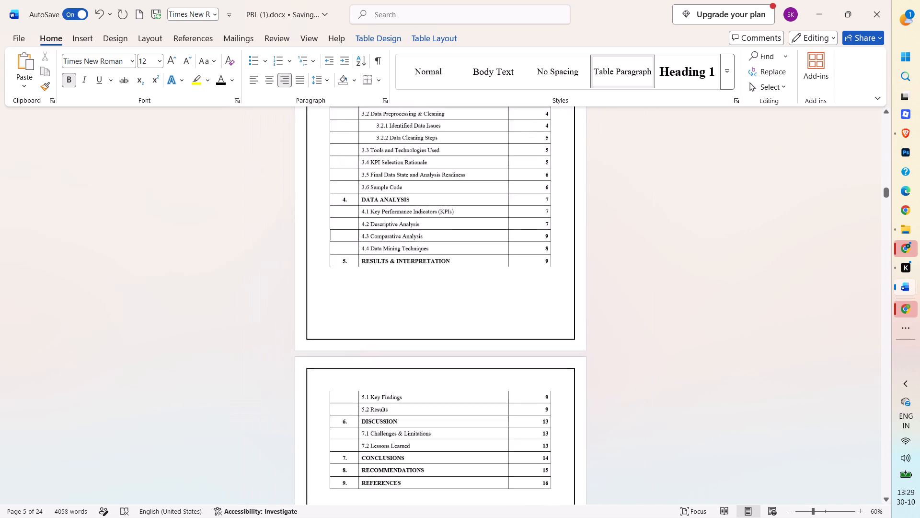
ctrl+scroll(476, 220, down, 2)
scroll(502, 247, down, 4)
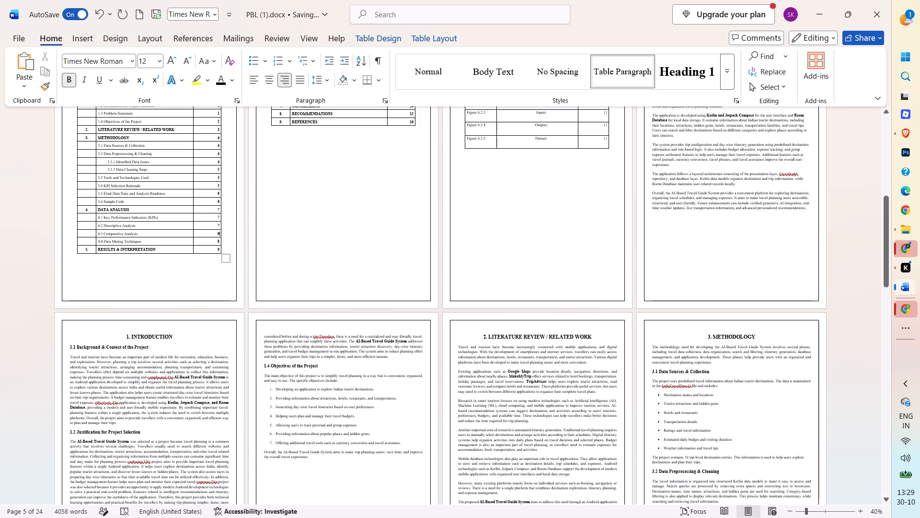
scroll(502, 247, down, 13)
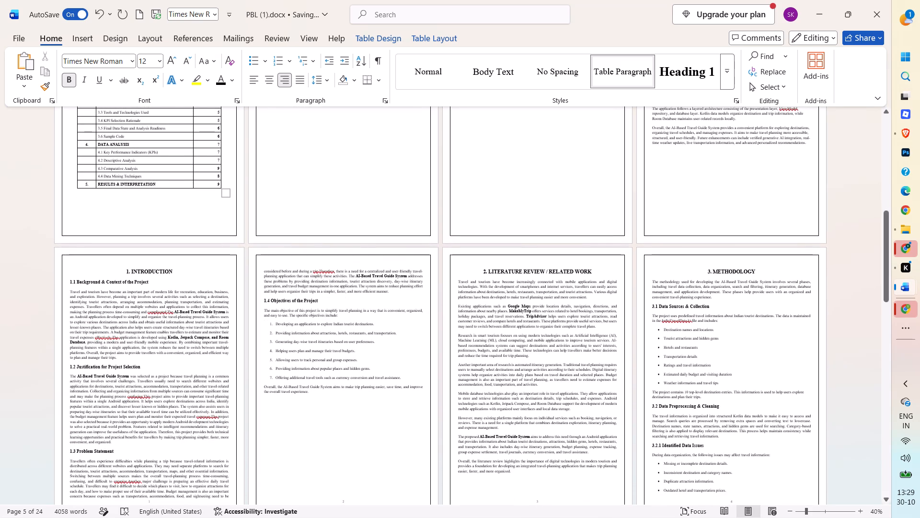
scroll(650, 326, down, 20)
scroll(650, 326, down, 6)
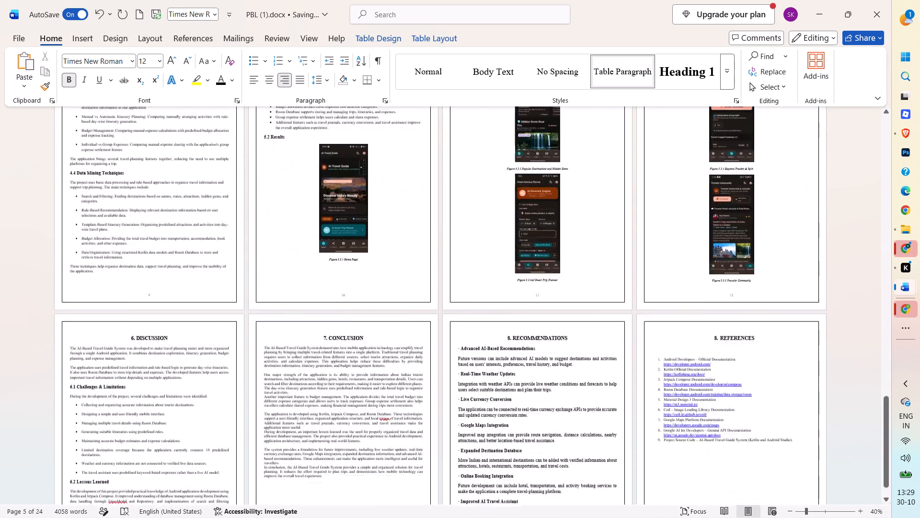
scroll(650, 326, down, 10)
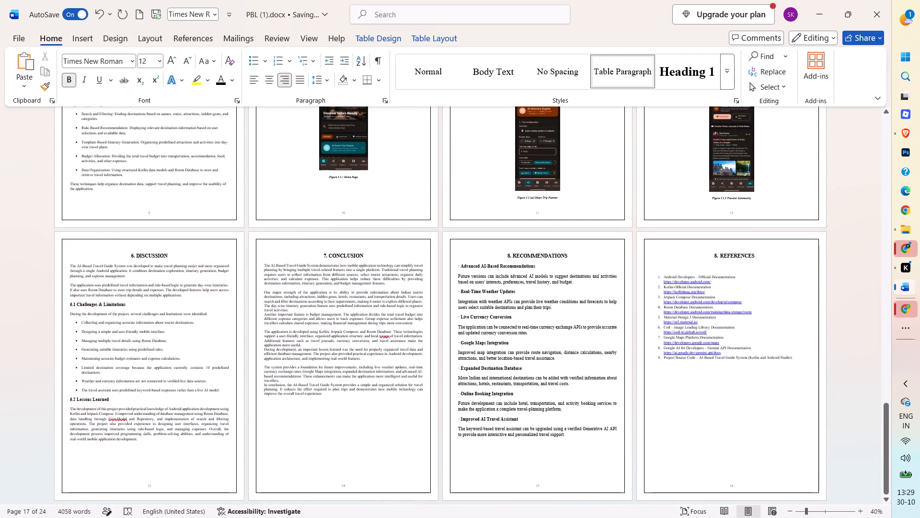
scroll(618, 405, up, 20)
scroll(618, 405, up, 9)
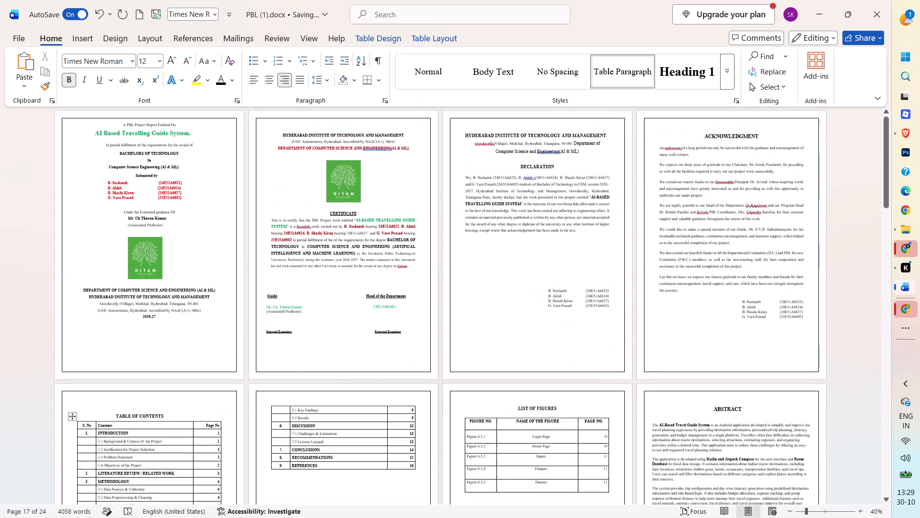
Compare the page numbers in the table of contents with the footers of the Introduction, Literature Review and Methodology pages.
scroll(618, 405, down, 8)
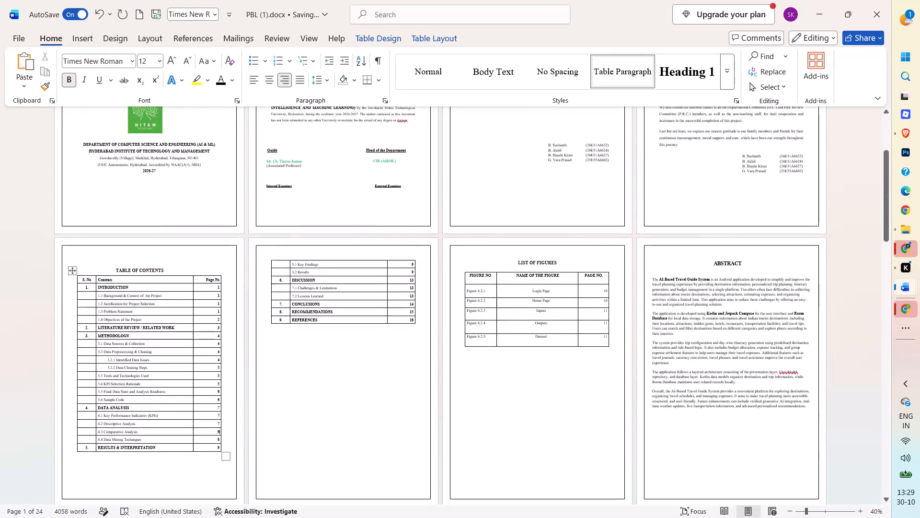
scroll(618, 405, down, 3)
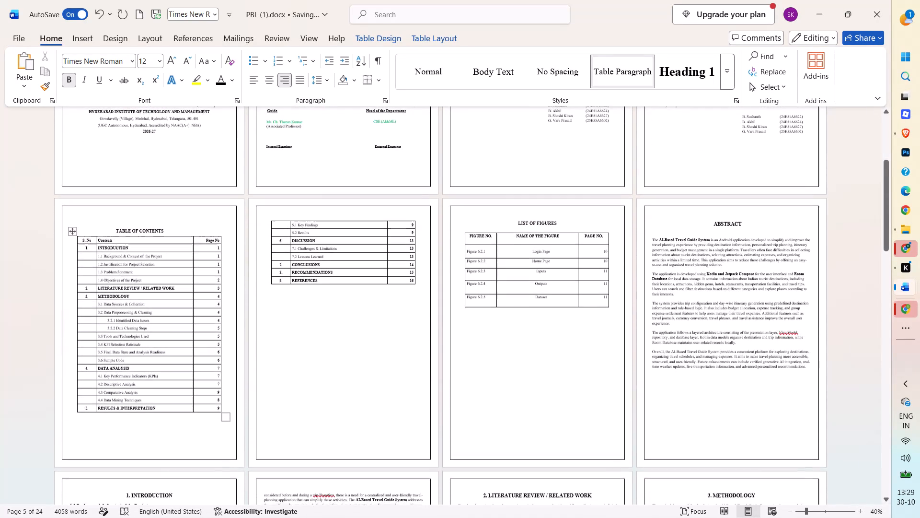
scroll(618, 405, down, 4)
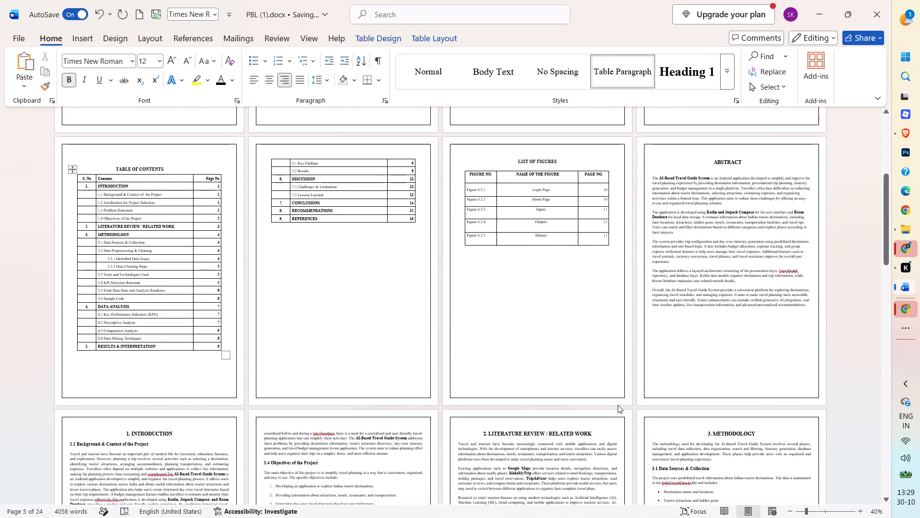
scroll(618, 405, down, 2)
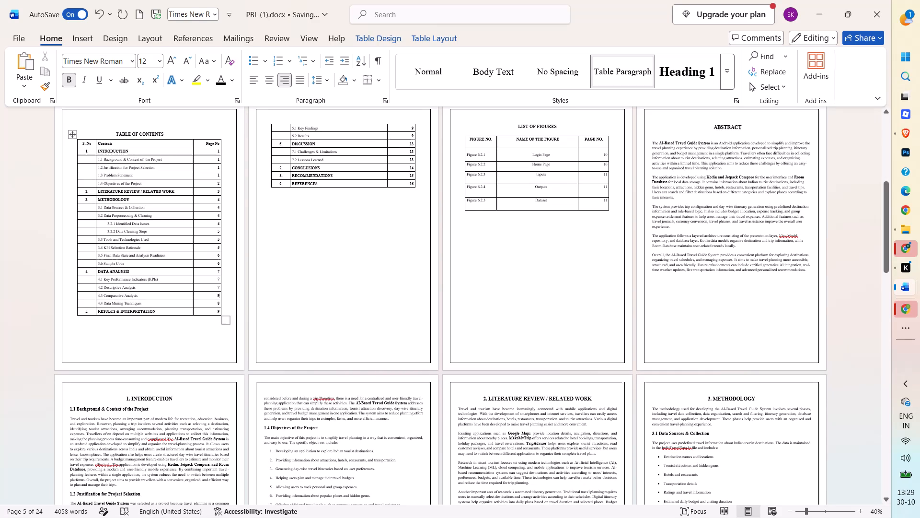
scroll(618, 405, down, 1)
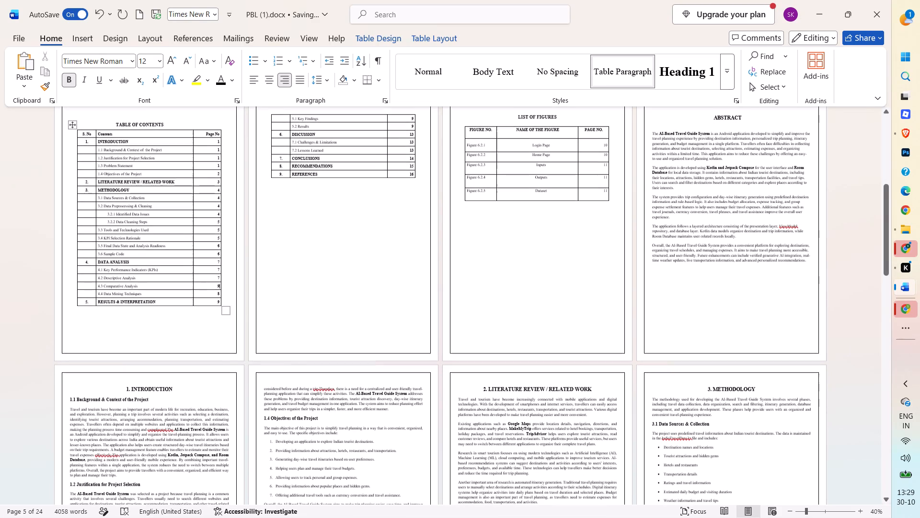
scroll(618, 405, down, 5)
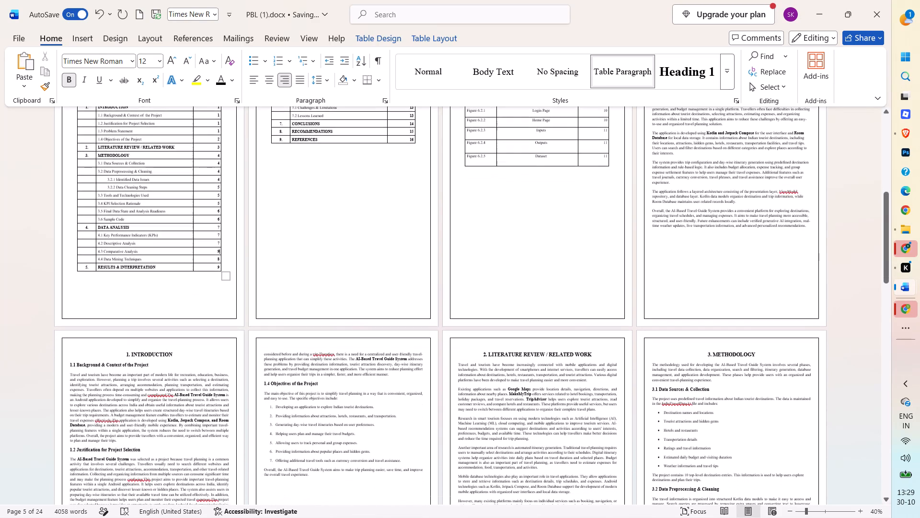
scroll(618, 405, up, 1)
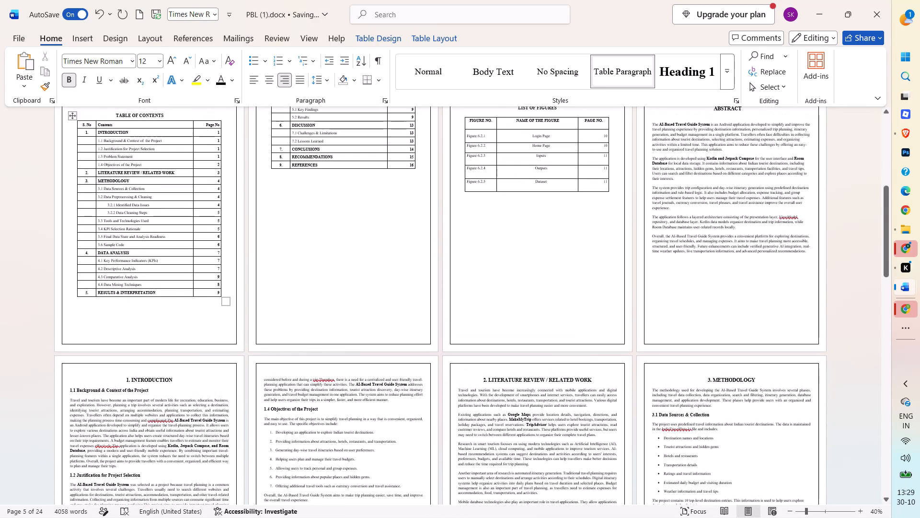
scroll(618, 405, down, 5)
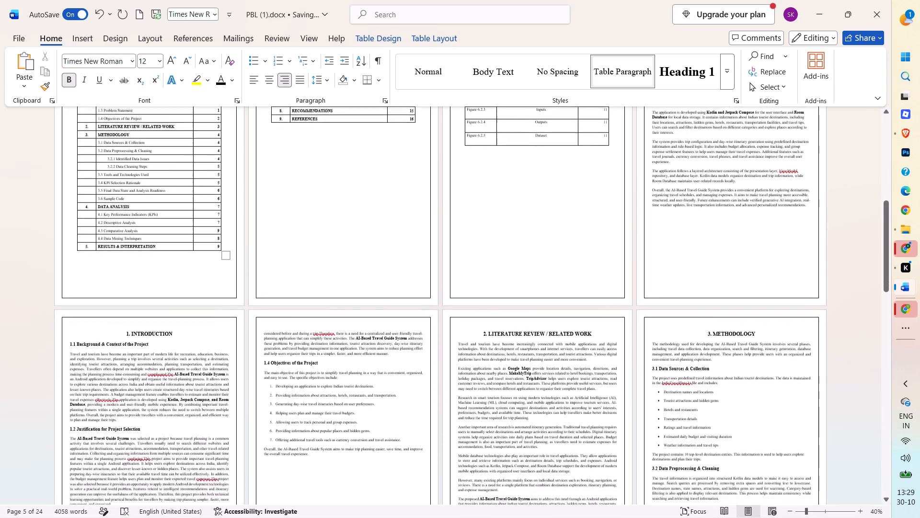
scroll(618, 405, down, 4)
scroll(618, 405, up, 1)
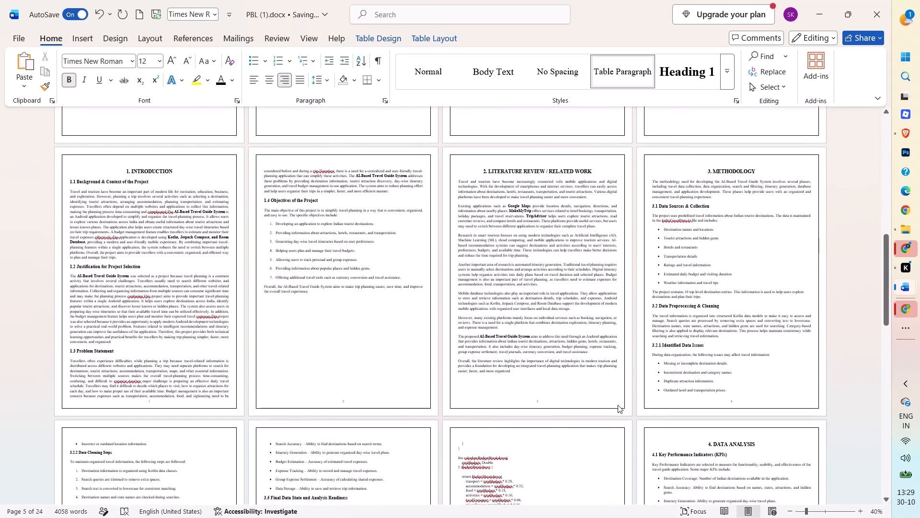
scroll(618, 405, up, 4)
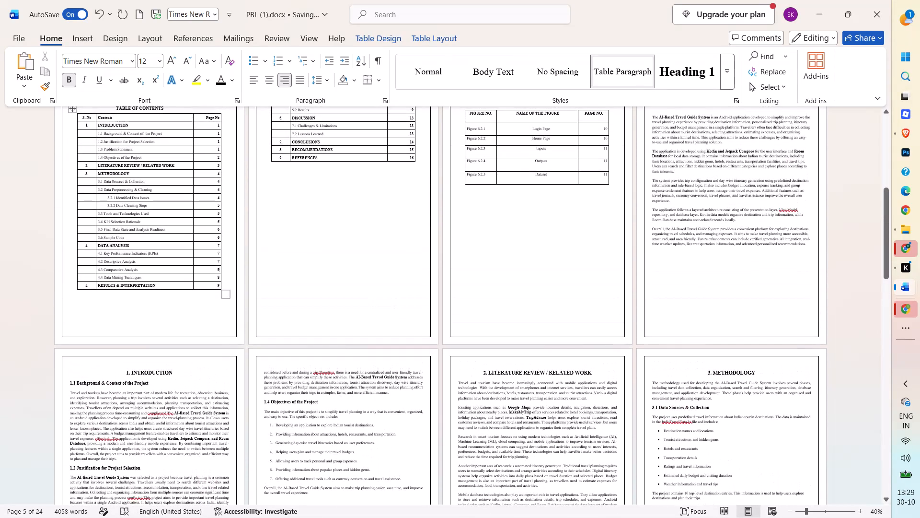
scroll(618, 405, down, 5)
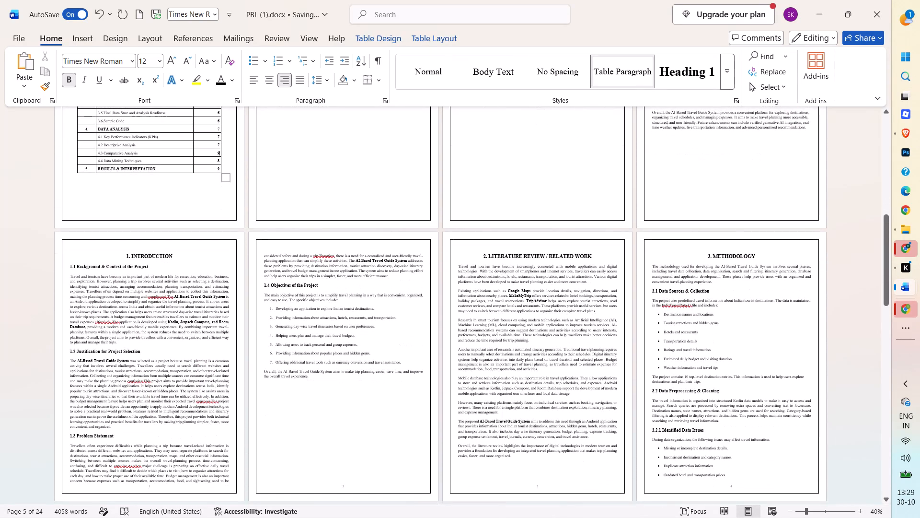
scroll(618, 405, up, 1)
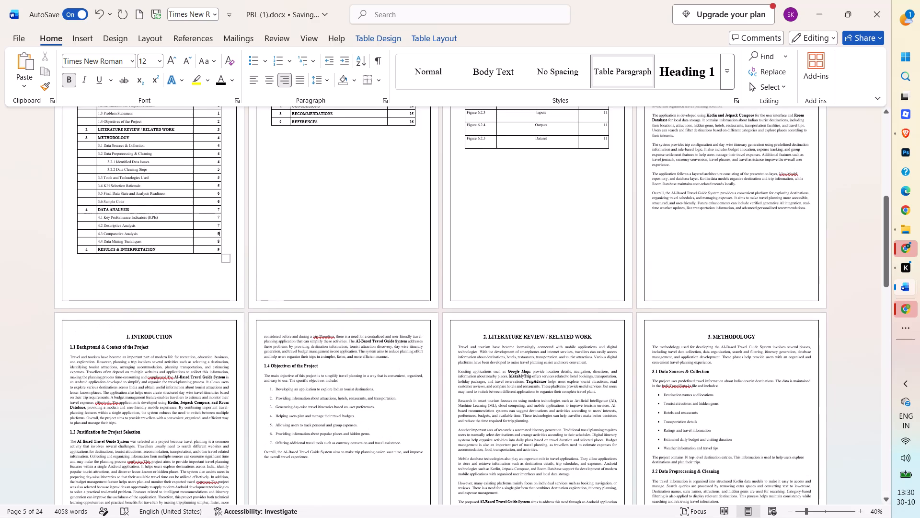
scroll(618, 405, up, 1)
scroll(618, 405, down, 3)
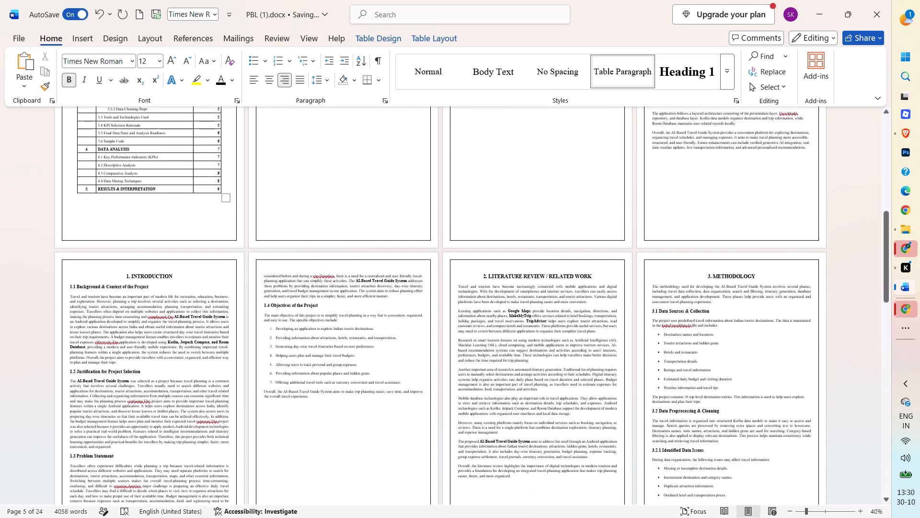
scroll(618, 405, down, 2)
scroll(618, 405, up, 1)
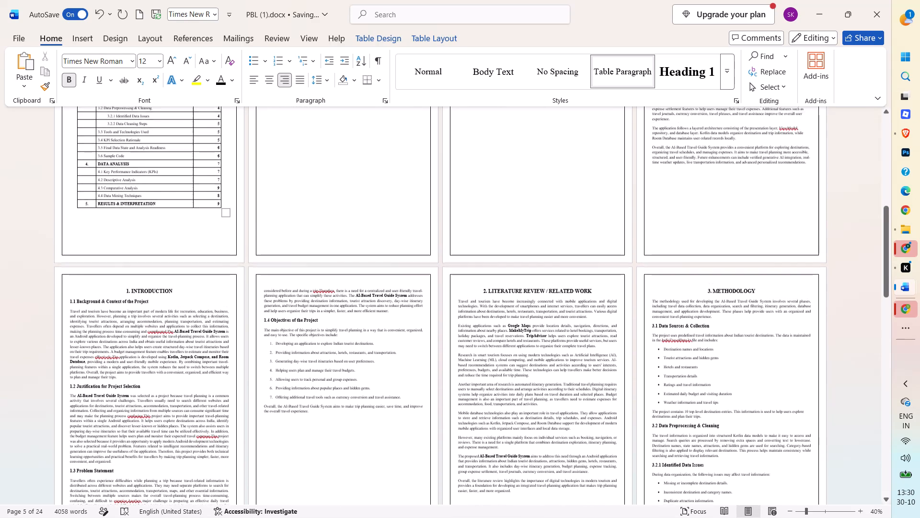
scroll(618, 405, up, 1)
scroll(618, 405, down, 1)
scroll(618, 405, up, 1)
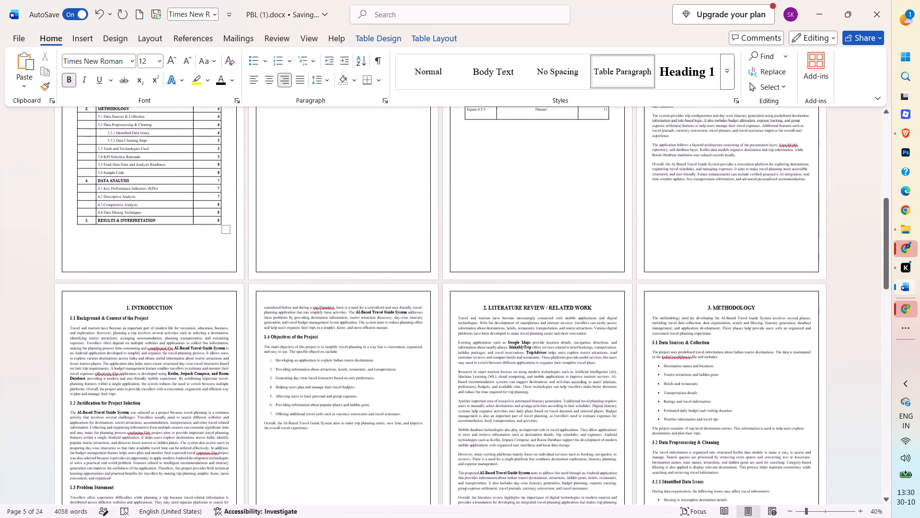
scroll(618, 405, up, 2)
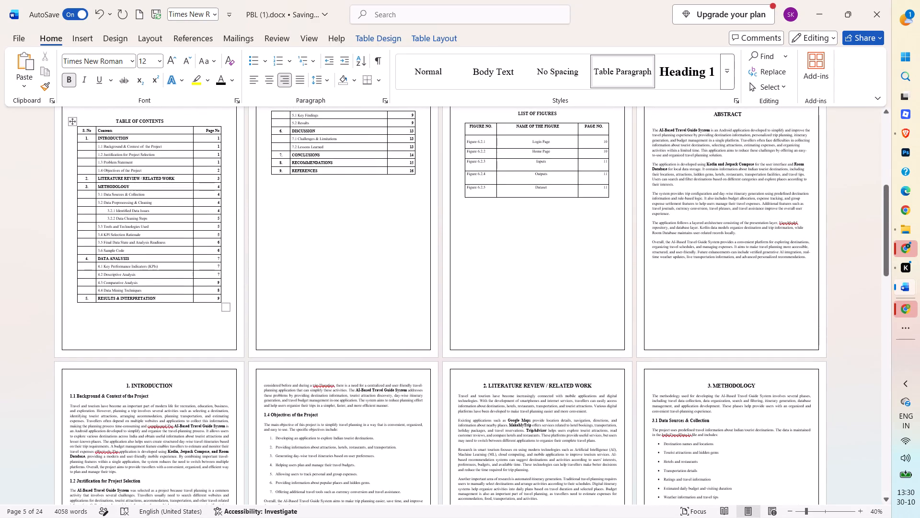
Check the footer page numbers of the Methodology and Data Analysis subsections against their table of contents entries.
scroll(299, 380, down, 7)
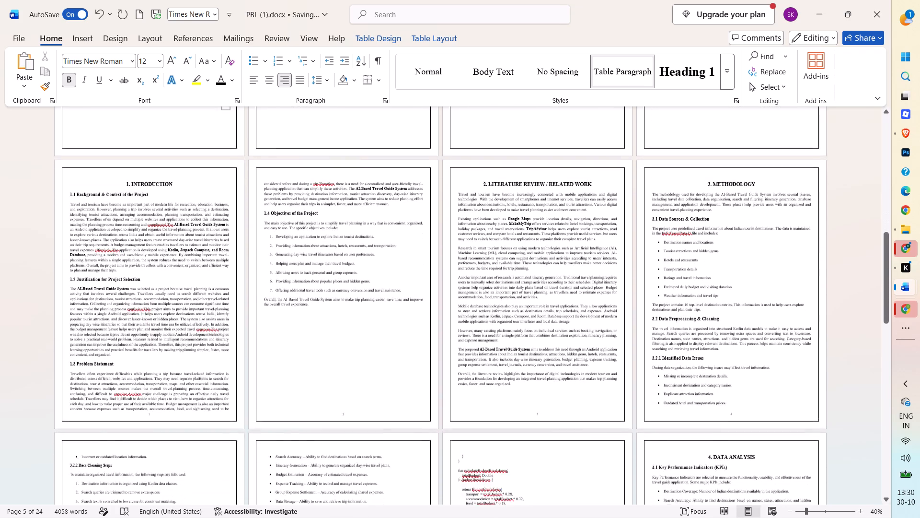
scroll(299, 380, down, 6)
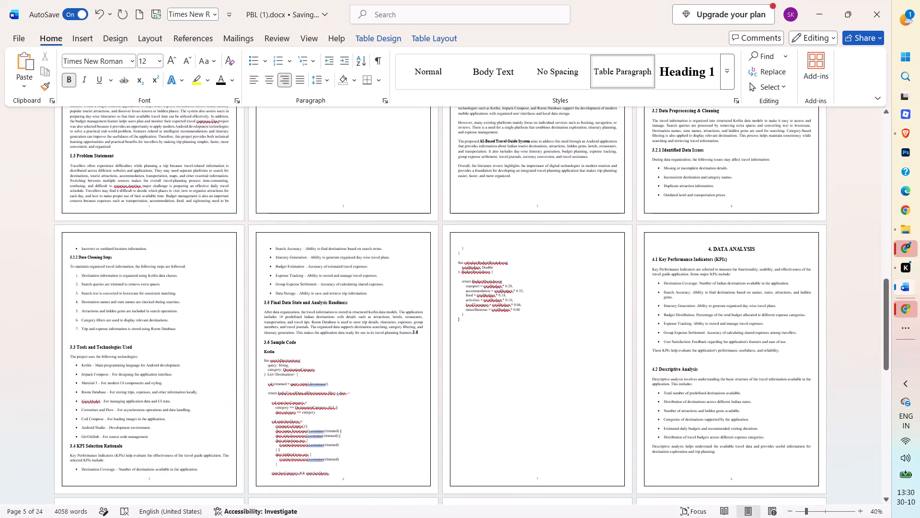
scroll(299, 380, down, 1)
scroll(299, 380, up, 14)
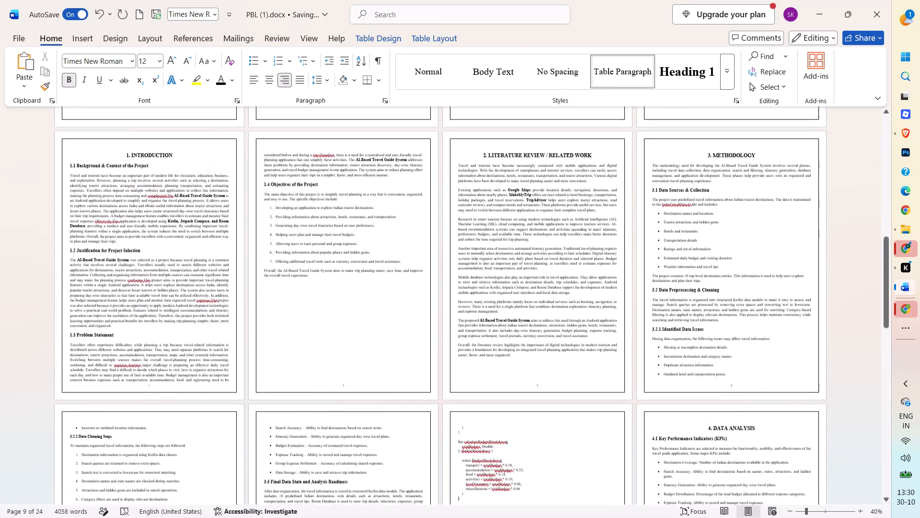
scroll(299, 380, up, 6)
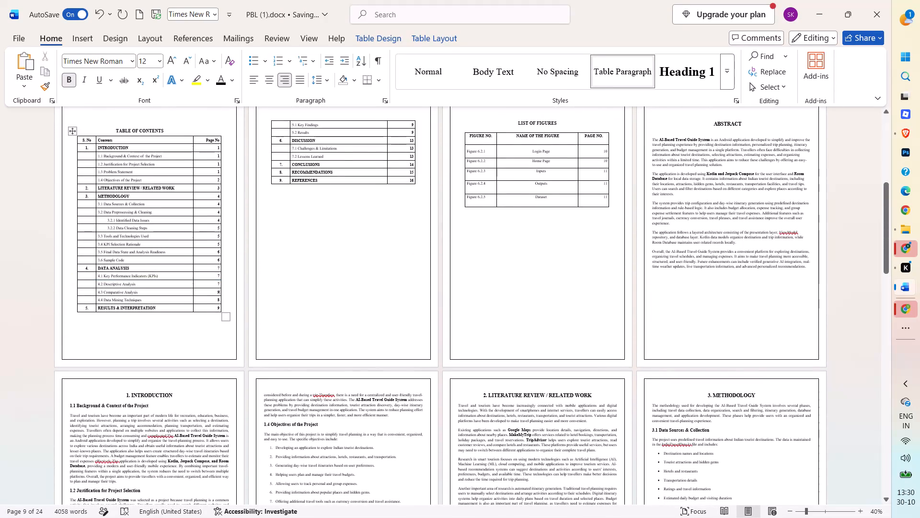
scroll(255, 344, down, 3)
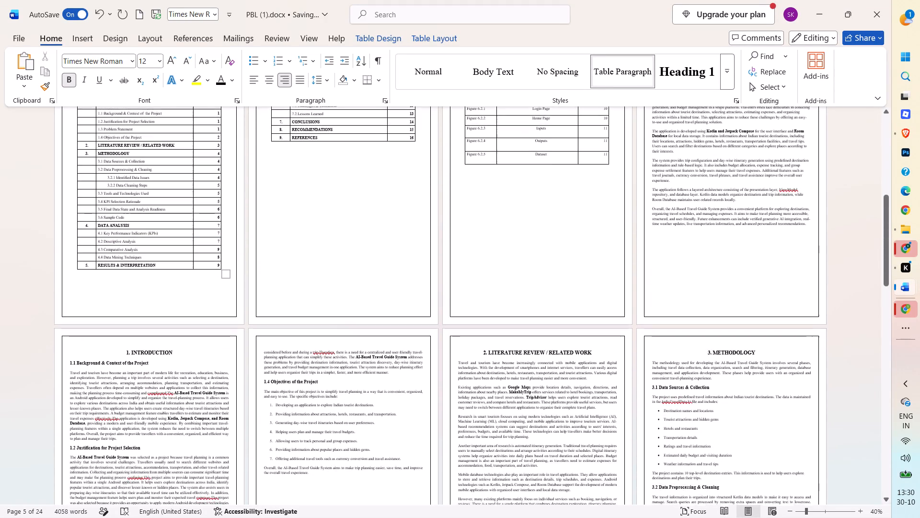
scroll(255, 344, down, 14)
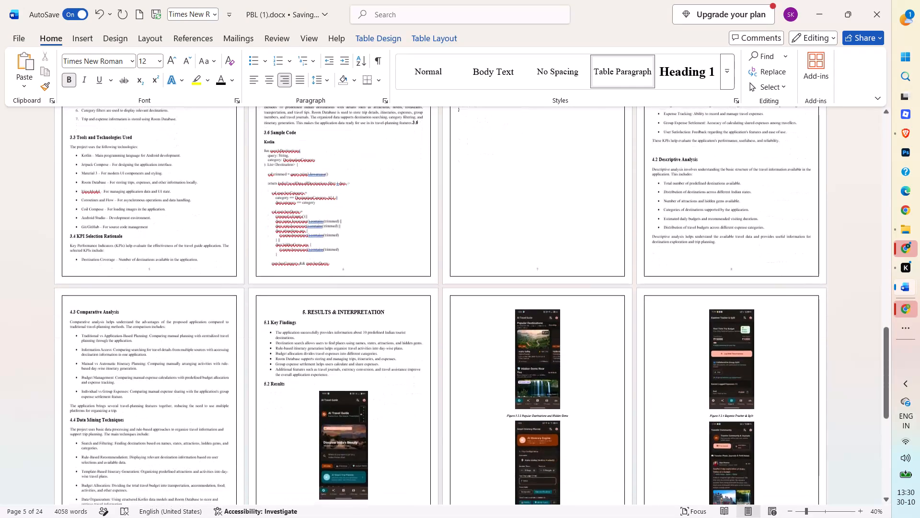
scroll(321, 269, up, 4)
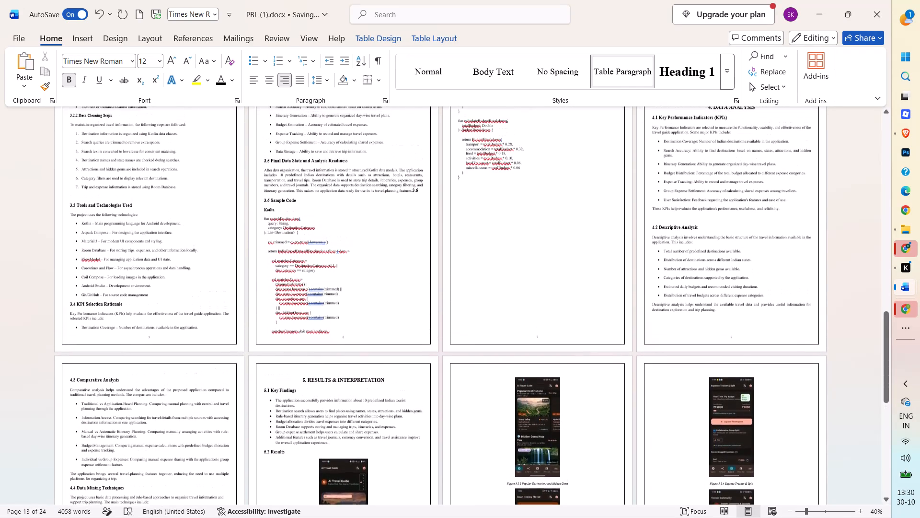
scroll(321, 269, up, 1)
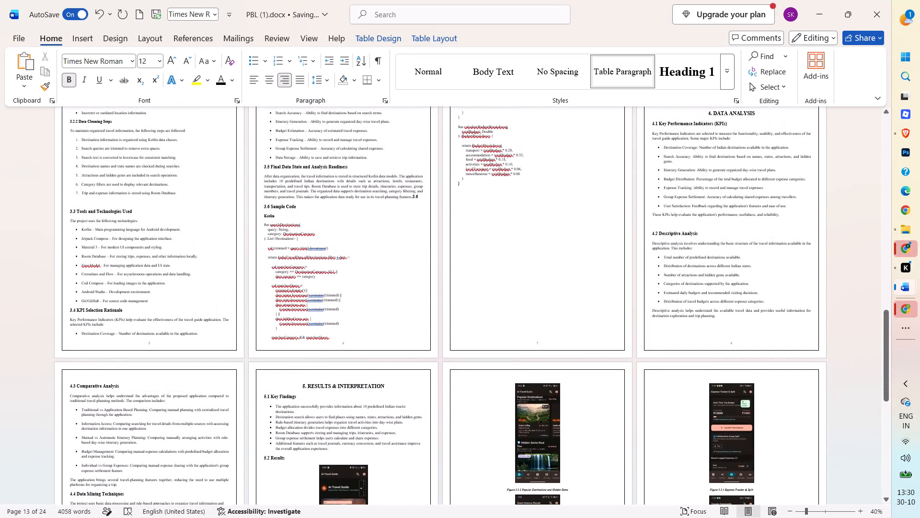
scroll(321, 269, up, 9)
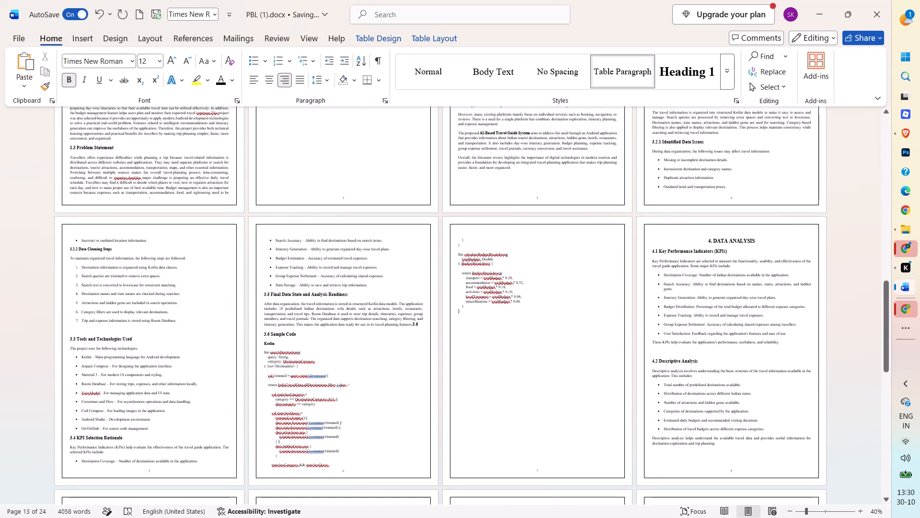
scroll(364, 279, up, 5)
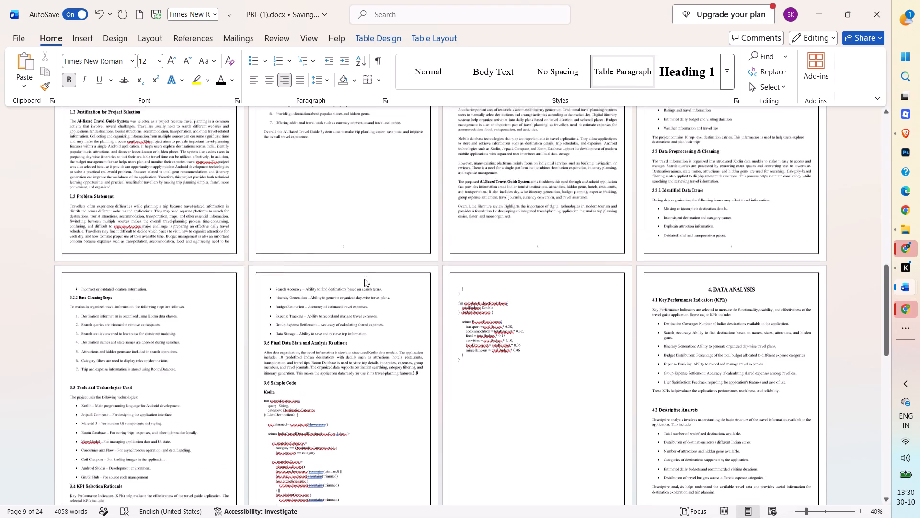
In the table of contents, set the page number of 4.1 Key Performance Indicators (KPIs) to 8.
scroll(364, 279, up, 12)
right_click(364, 279)
scroll(364, 279, down, 5)
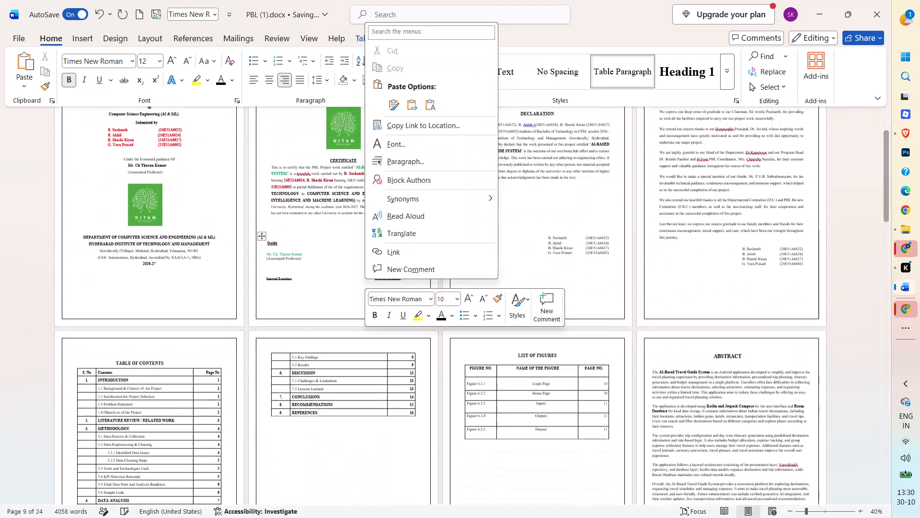
scroll(364, 279, down, 1)
ctrl+scroll(364, 279, up, 3)
scroll(254, 332, down, 6)
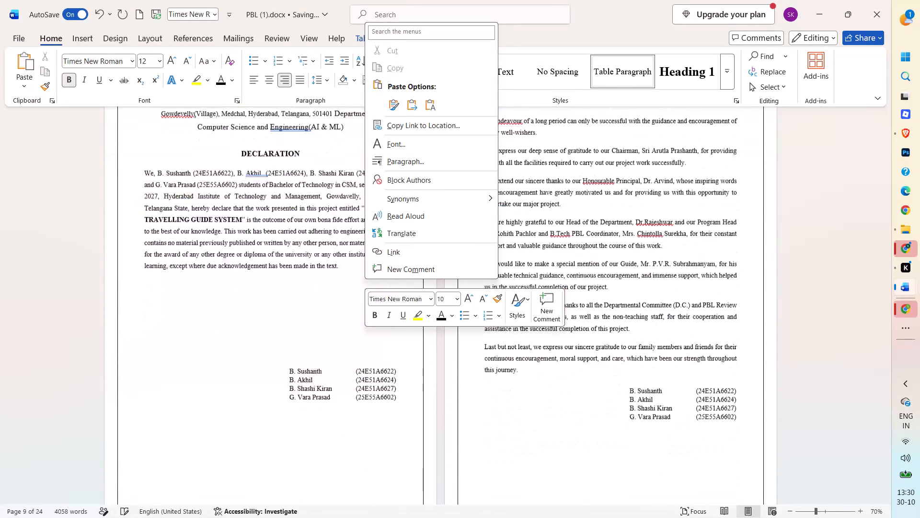
scroll(254, 332, down, 7)
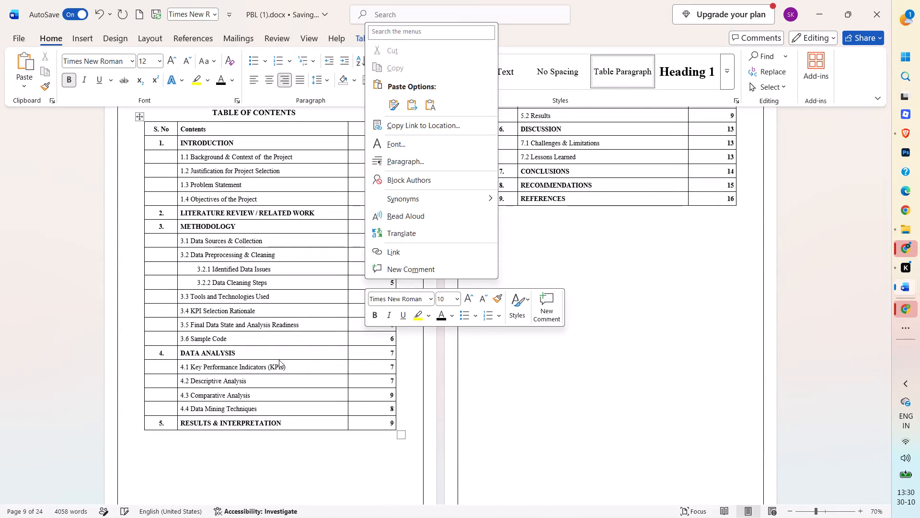
click(389, 356)
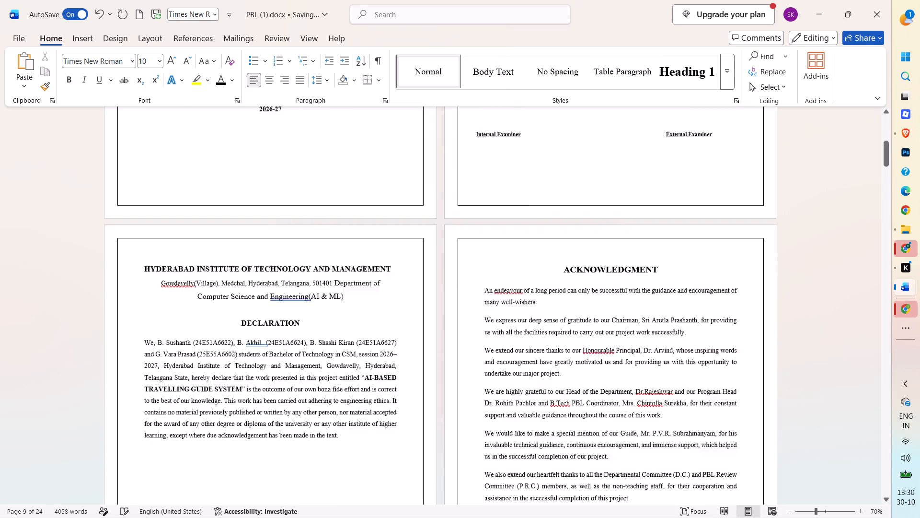
scroll(389, 356, down, 18)
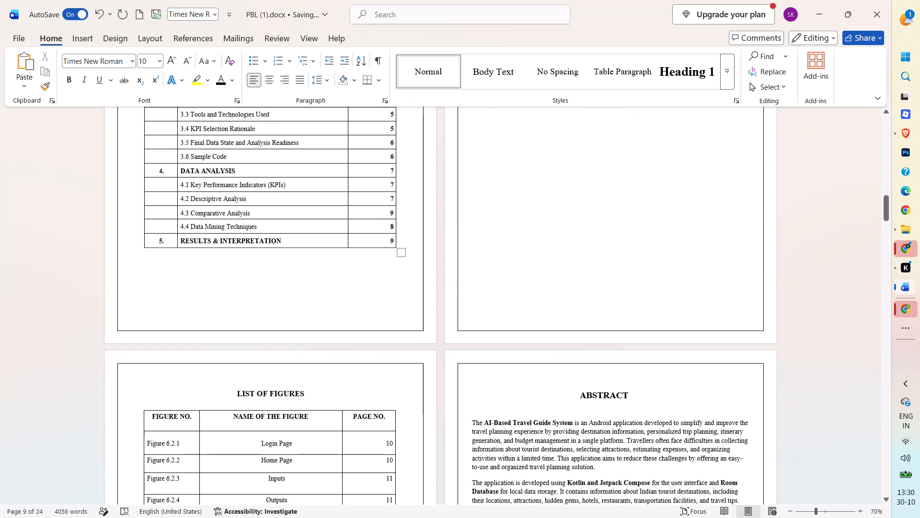
scroll(389, 356, up, 1)
click(392, 211)
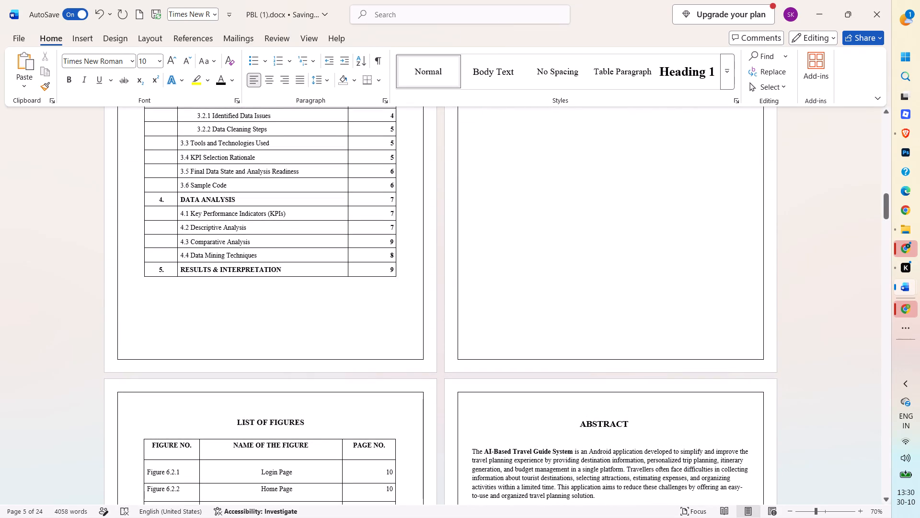
key(BackSpace)
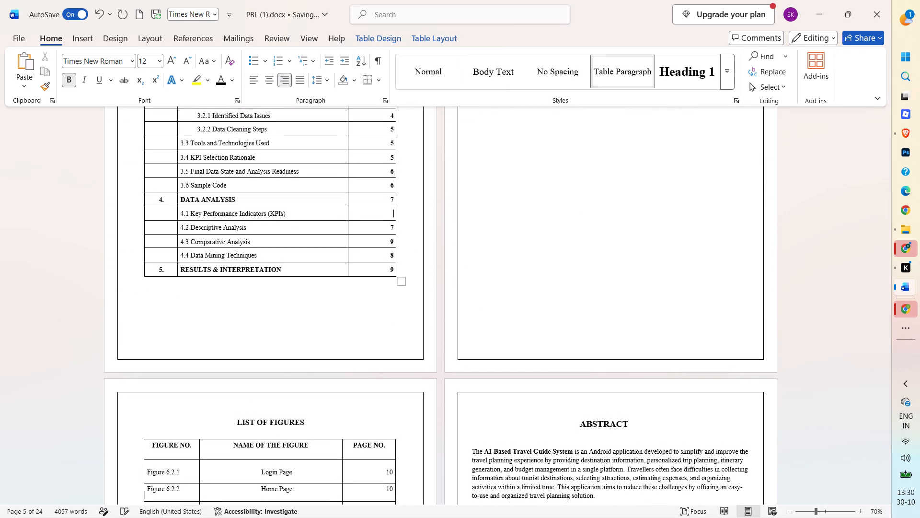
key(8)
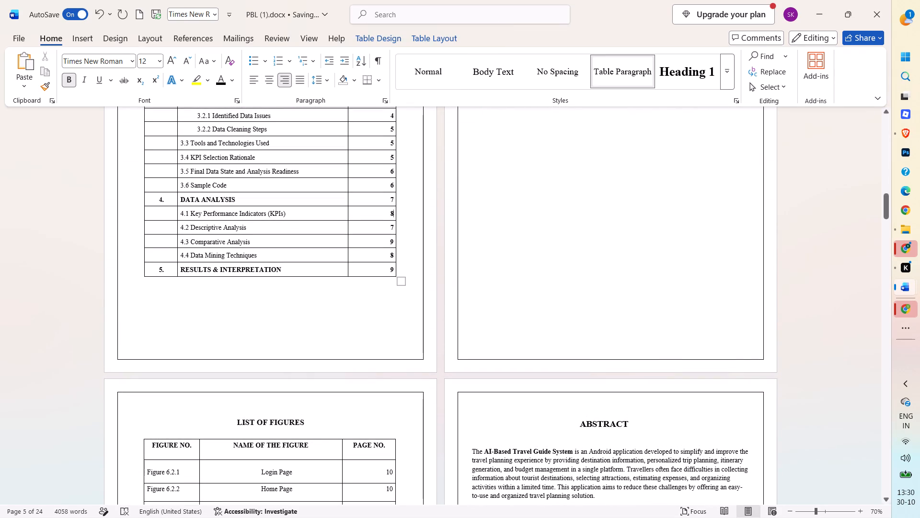
Set the table of contents page numbers of 4. DATA ANALYSIS and 4.2 Descriptive Analysis to 8.
click(394, 198)
key(BackSpace)
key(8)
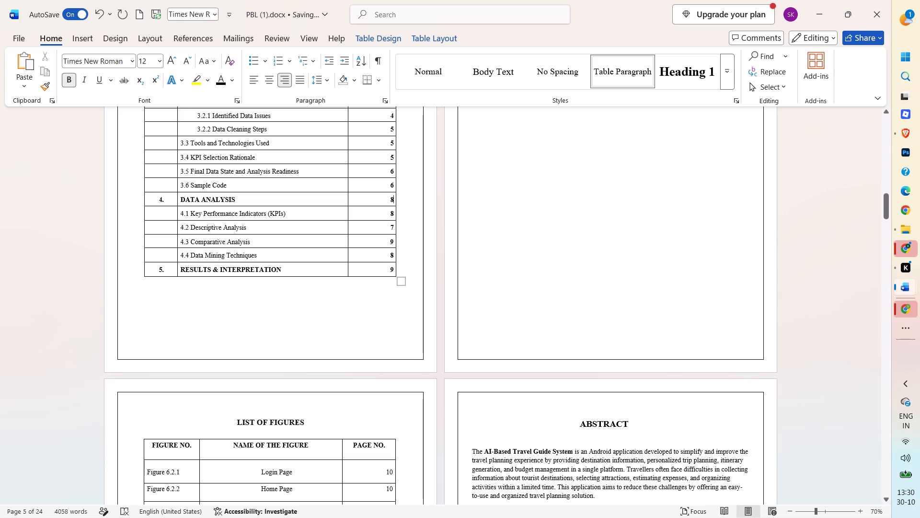
click(392, 226)
key(BackSpace)
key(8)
Set the table of contents page number of 4.4 Data Mining Techniques to 9.
key(Down)
key(Down)
key(BackSpace)
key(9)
Check the footer of the Results section's page and set the table of contents page number of 5. RESULTS & INTERPRETATION to 10.
scroll(392, 226, down, 20)
scroll(392, 226, down, 2)
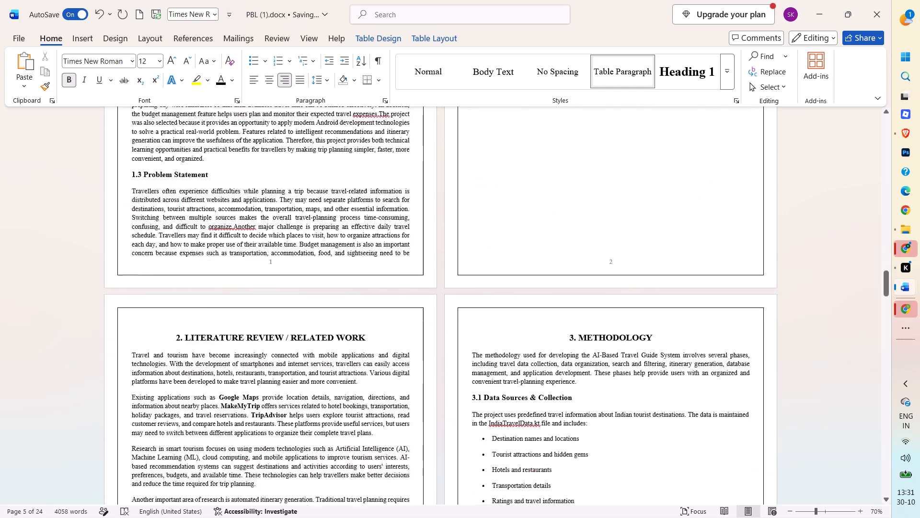
scroll(392, 226, down, 17)
scroll(392, 226, up, 4)
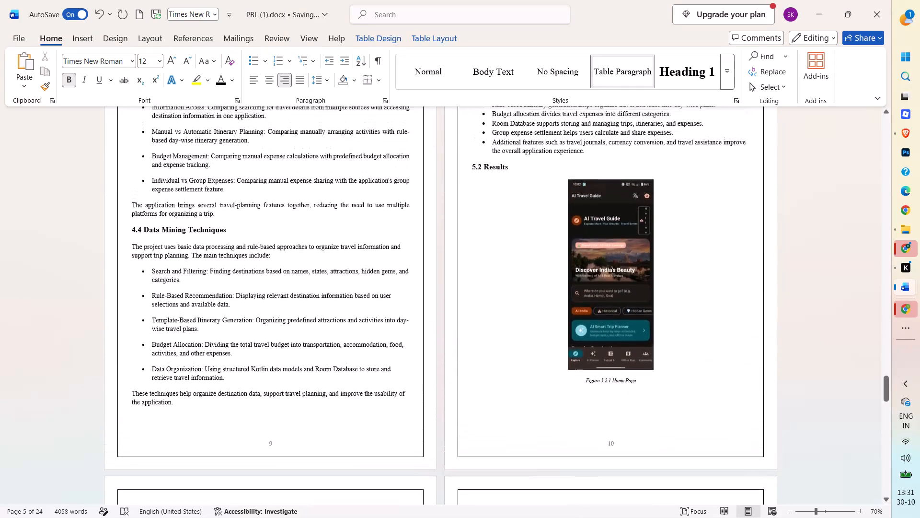
scroll(392, 226, up, 2)
scroll(392, 226, down, 1)
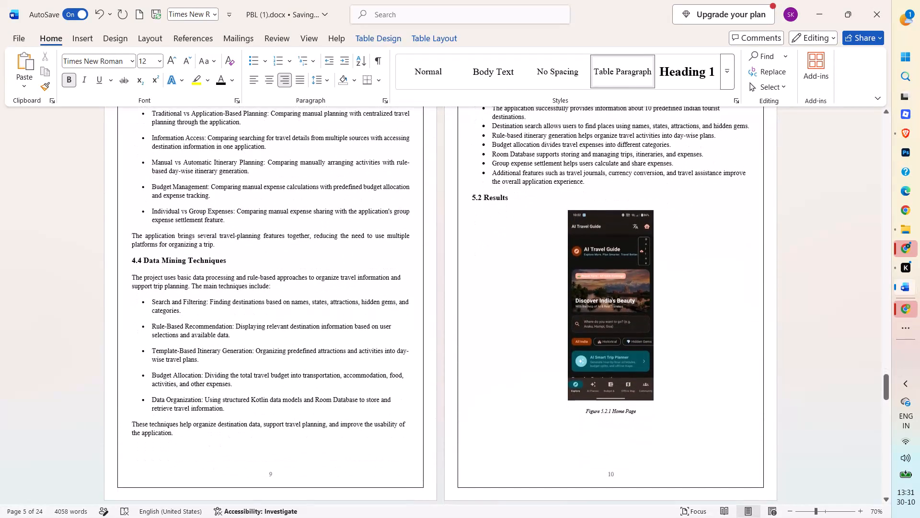
scroll(392, 226, up, 20)
scroll(392, 226, up, 14)
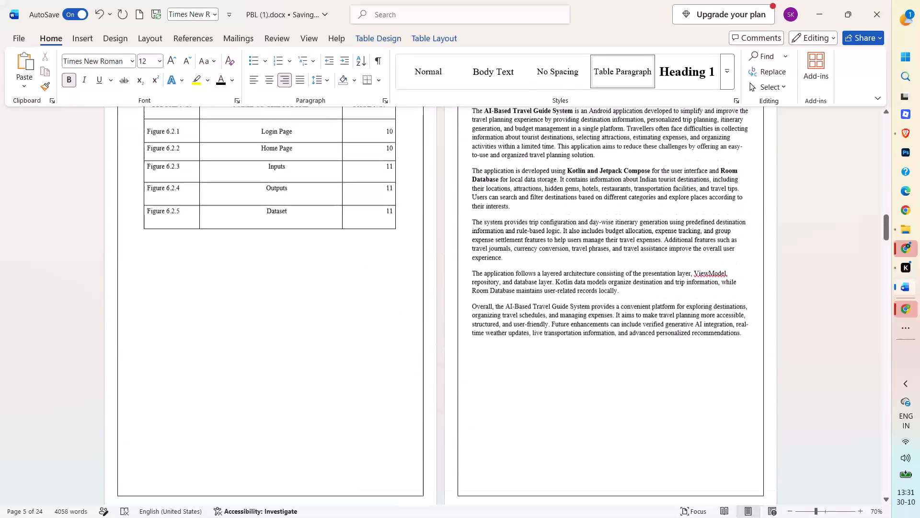
scroll(409, 279, up, 9)
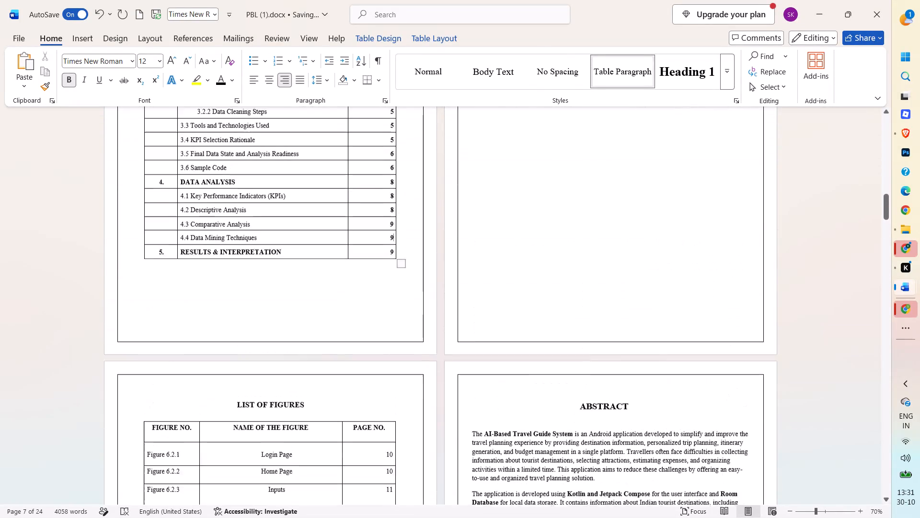
right_click(409, 279)
click(391, 269)
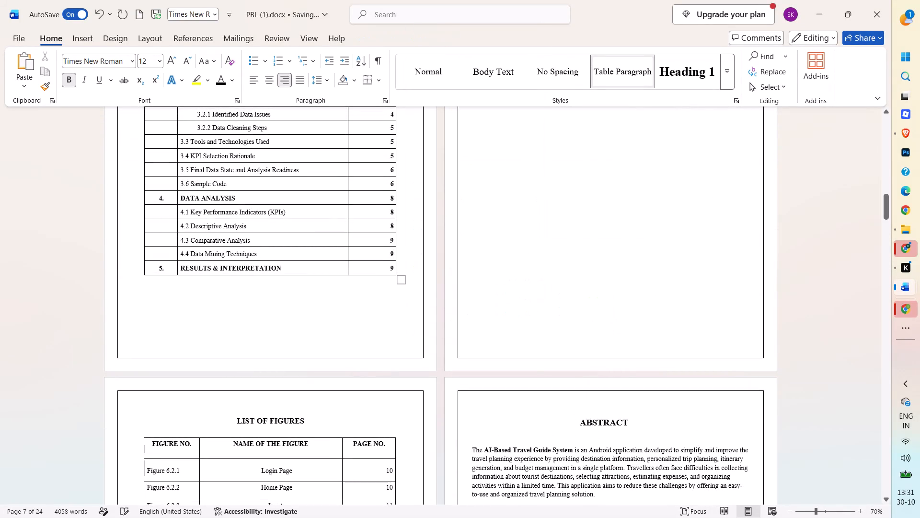
click(391, 269)
key(Delete)
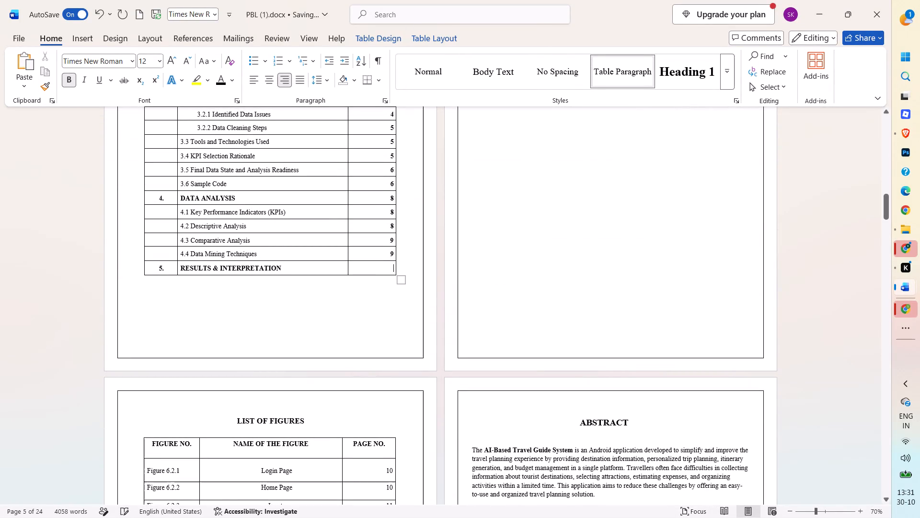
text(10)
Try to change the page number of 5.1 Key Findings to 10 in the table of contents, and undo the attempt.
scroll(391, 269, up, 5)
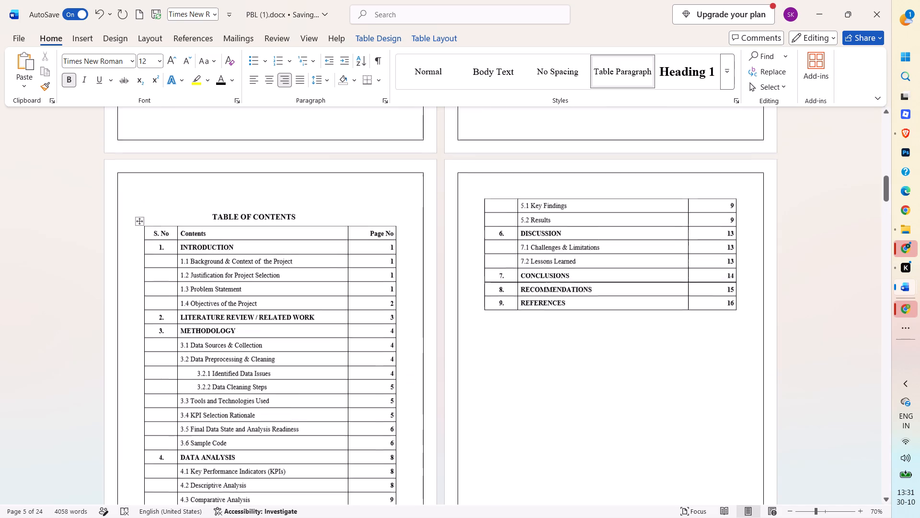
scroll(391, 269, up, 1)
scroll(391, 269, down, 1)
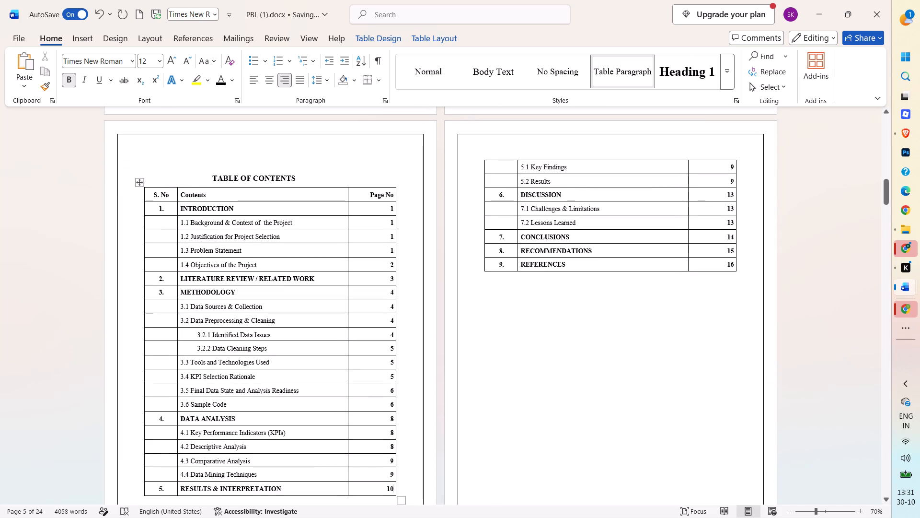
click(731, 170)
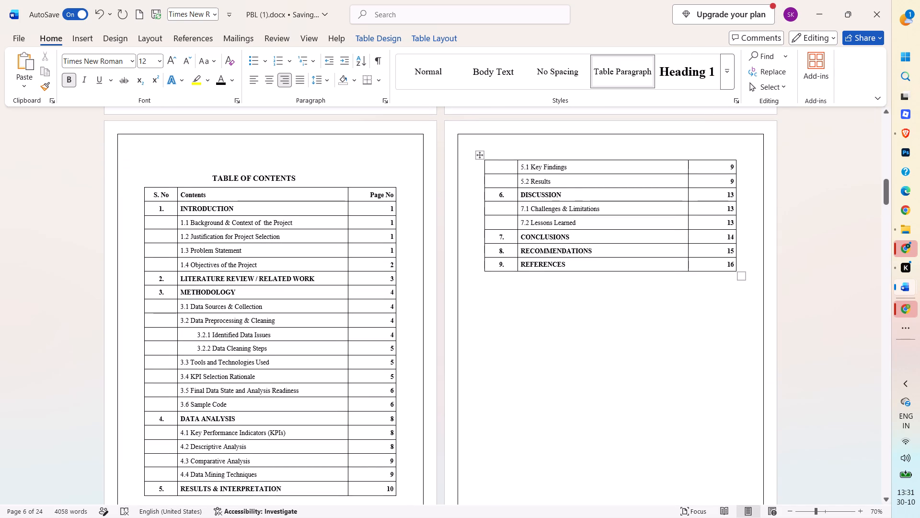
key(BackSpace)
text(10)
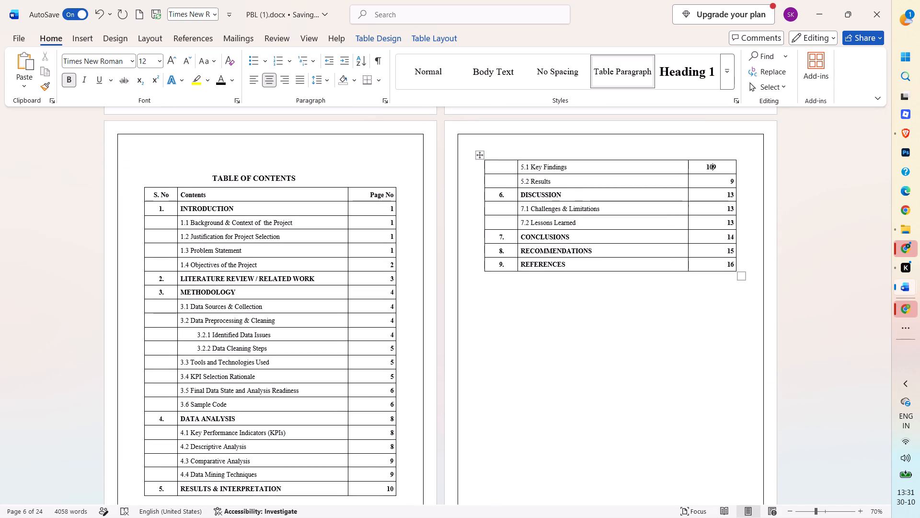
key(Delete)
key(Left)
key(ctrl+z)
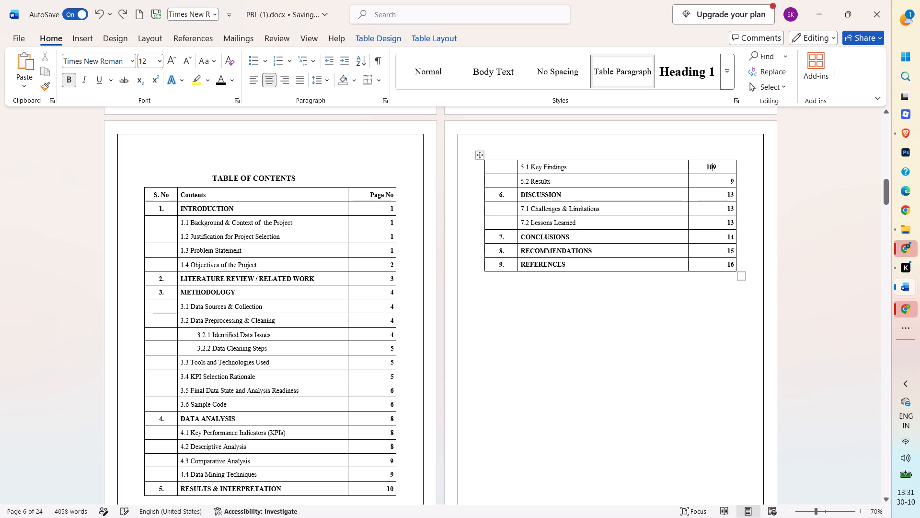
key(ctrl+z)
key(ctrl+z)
Set the table of contents page numbers of 5.1 Key Findings and 5.2 Results to 10.
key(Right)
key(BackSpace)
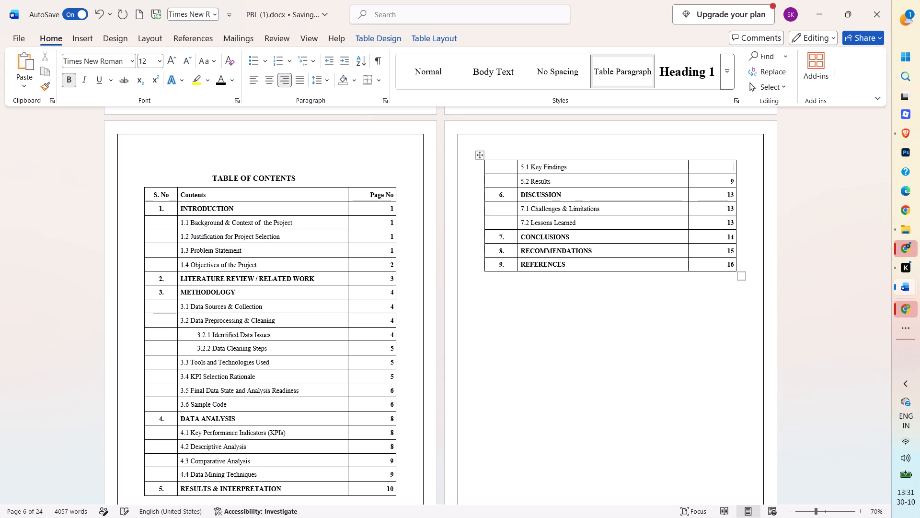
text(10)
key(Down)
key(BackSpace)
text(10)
Check the page numbers of the Discussion and Conclusion sections against their entries in the table of contents.
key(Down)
scroll(737, 169, down, 8)
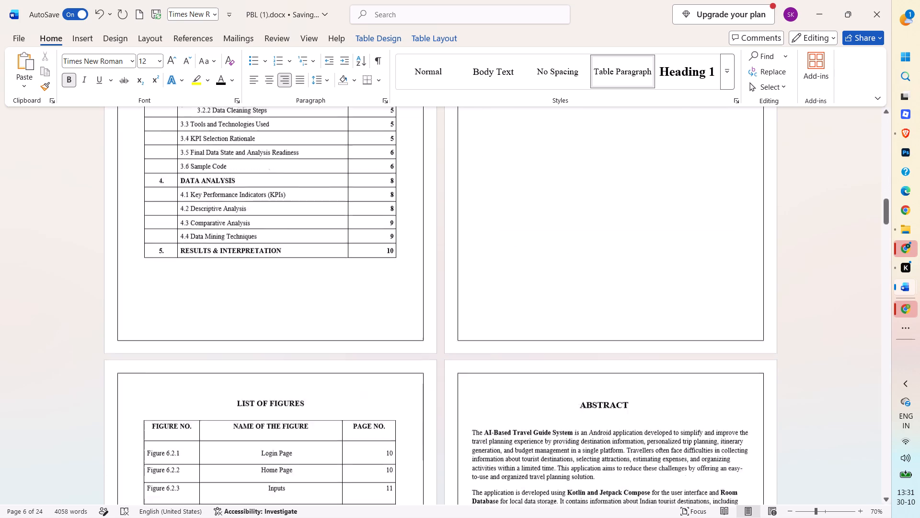
scroll(737, 169, down, 20)
scroll(737, 169, down, 20)
scroll(737, 169, down, 20)
scroll(737, 169, up, 3)
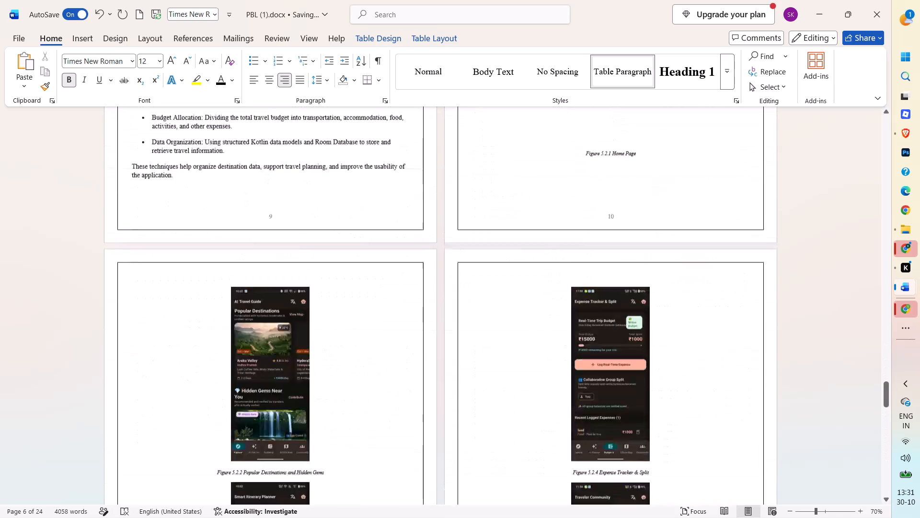
scroll(737, 169, down, 7)
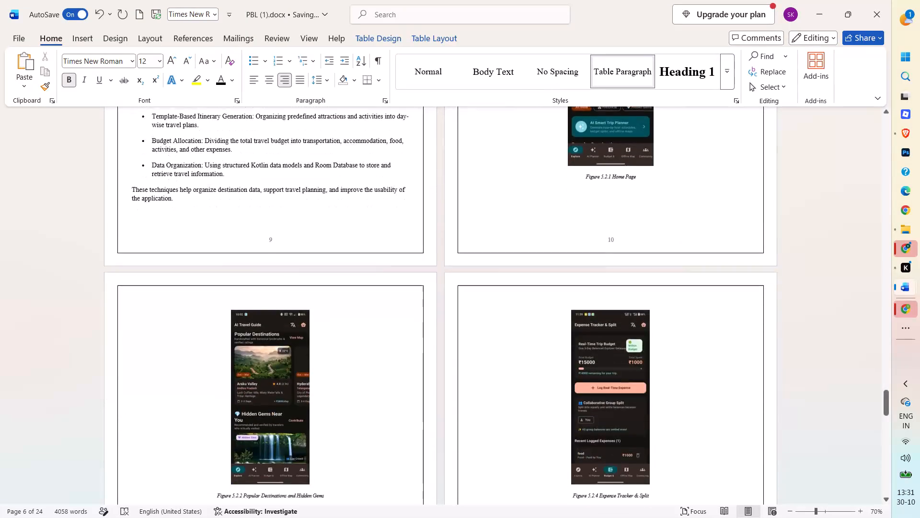
scroll(737, 169, down, 7)
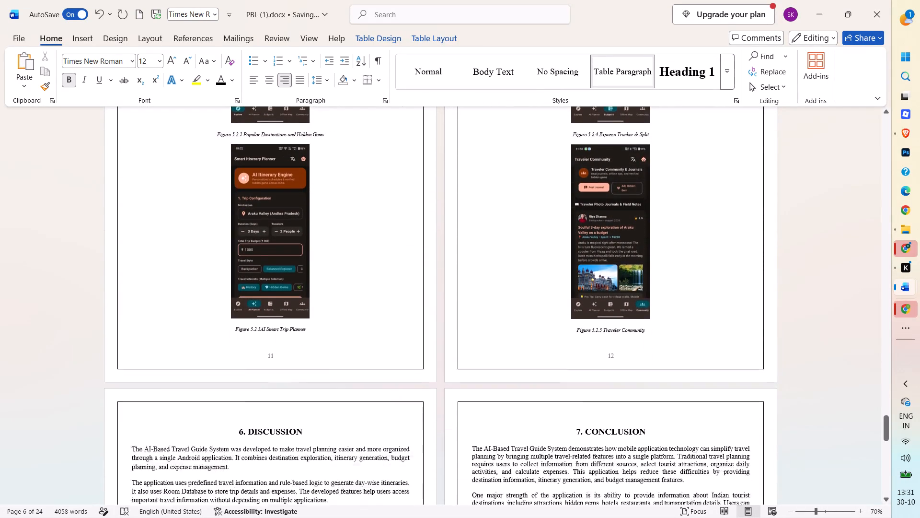
scroll(737, 169, down, 9)
scroll(737, 169, up, 7)
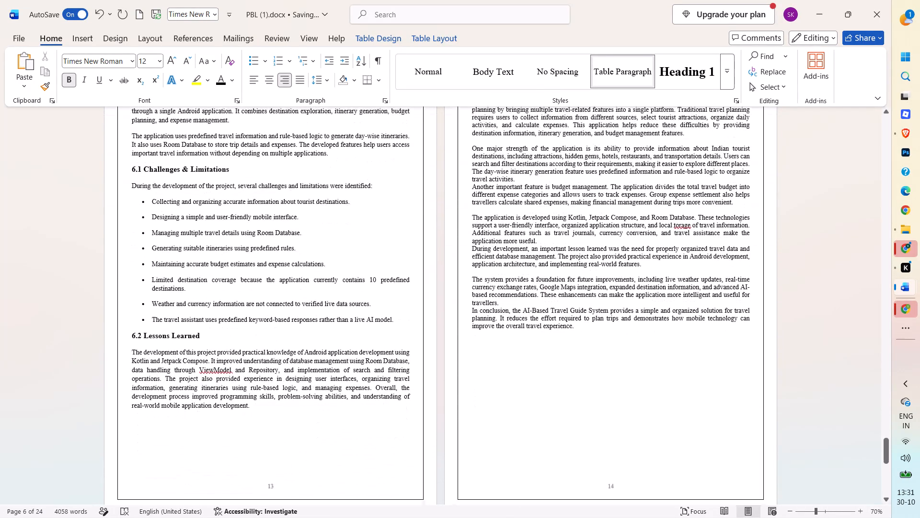
scroll(737, 169, up, 20)
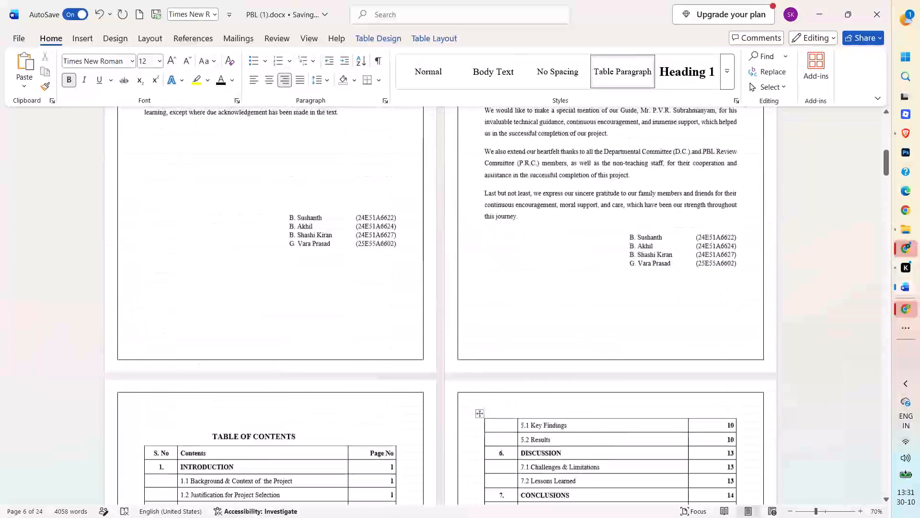
scroll(737, 169, down, 10)
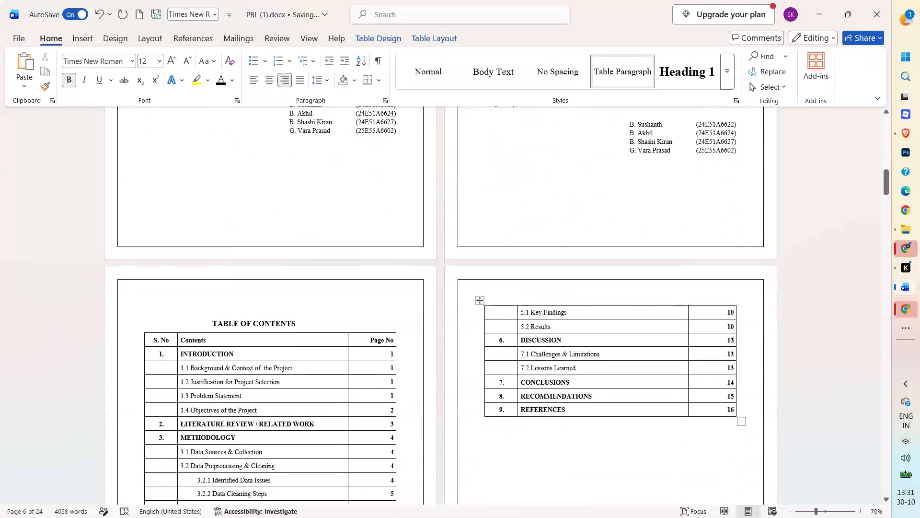
Examine the figure captions and page numbers in the Results section and compare them with the List of Figures table.
scroll(712, 434, down, 20)
scroll(712, 434, down, 7)
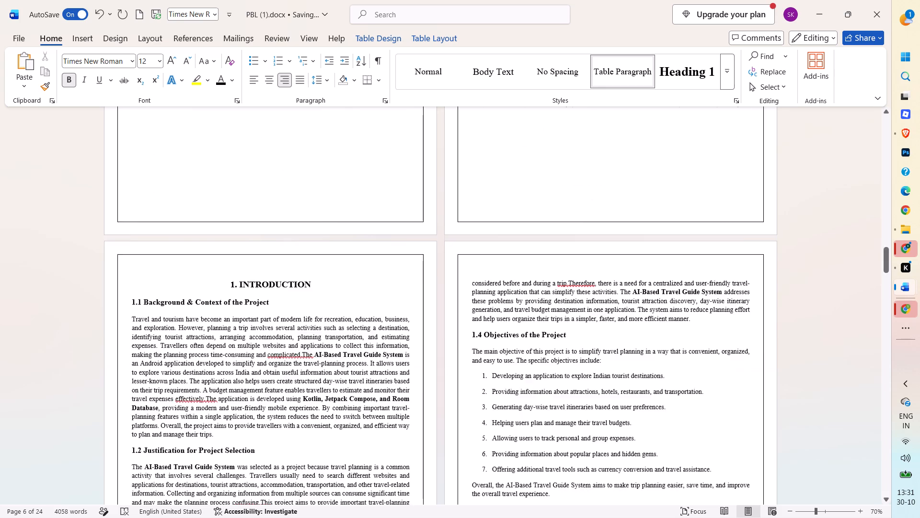
scroll(712, 434, down, 8)
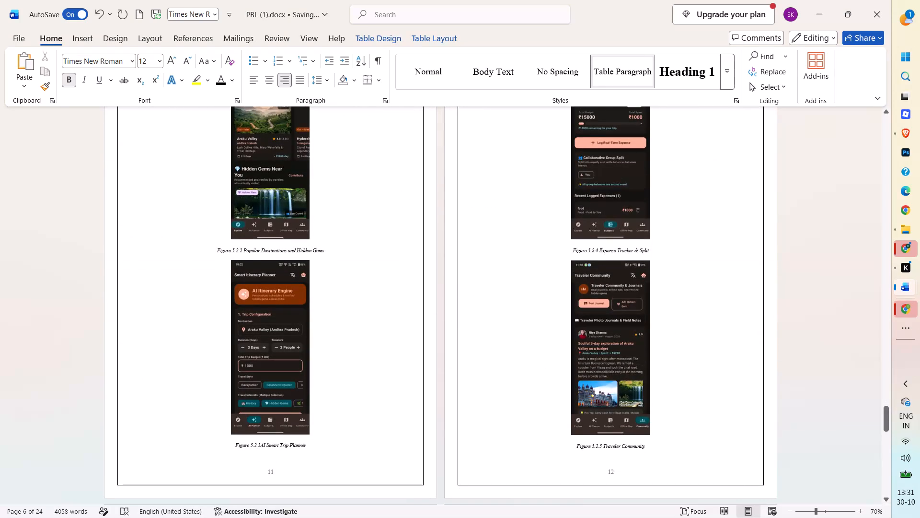
scroll(712, 434, up, 5)
scroll(712, 434, down, 2)
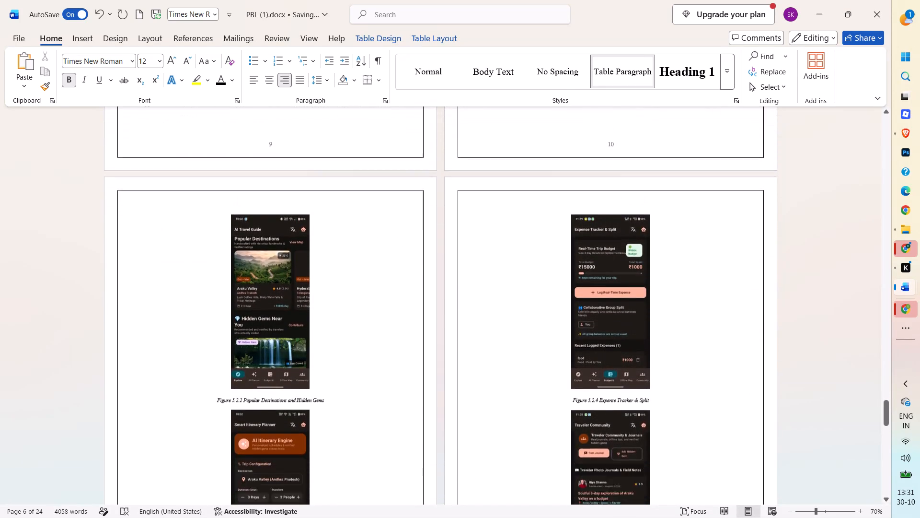
scroll(712, 434, down, 5)
scroll(712, 434, up, 15)
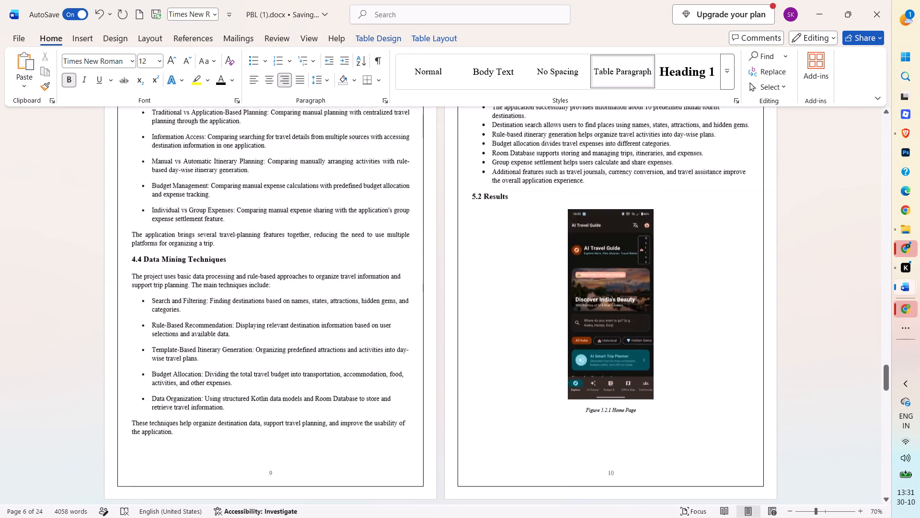
scroll(712, 434, up, 11)
scroll(712, 434, down, 1)
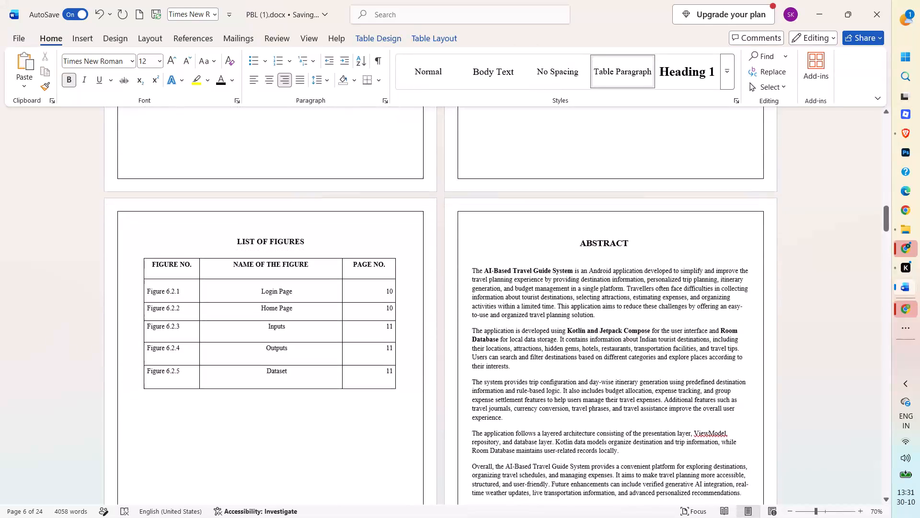
scroll(712, 434, down, 1)
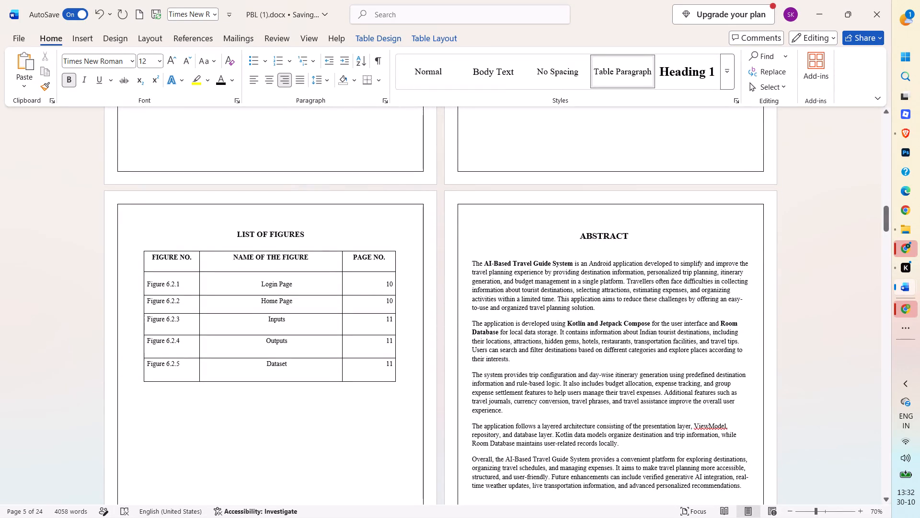
Move the name Home Page from the Figure 6.2.2 row to the Figure 6.2.1 row of the List of Figures, replacing Login Page.
drag(295, 302, 260, 301)
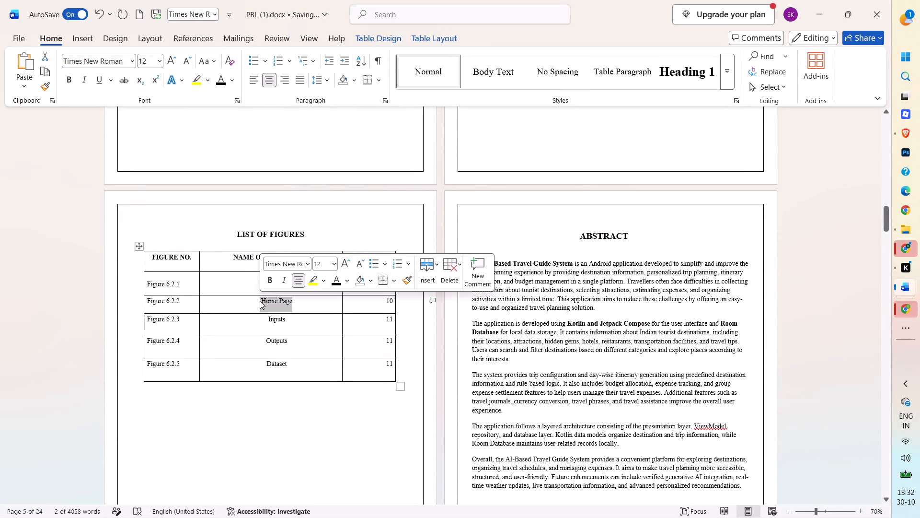
key(ctrl+x)
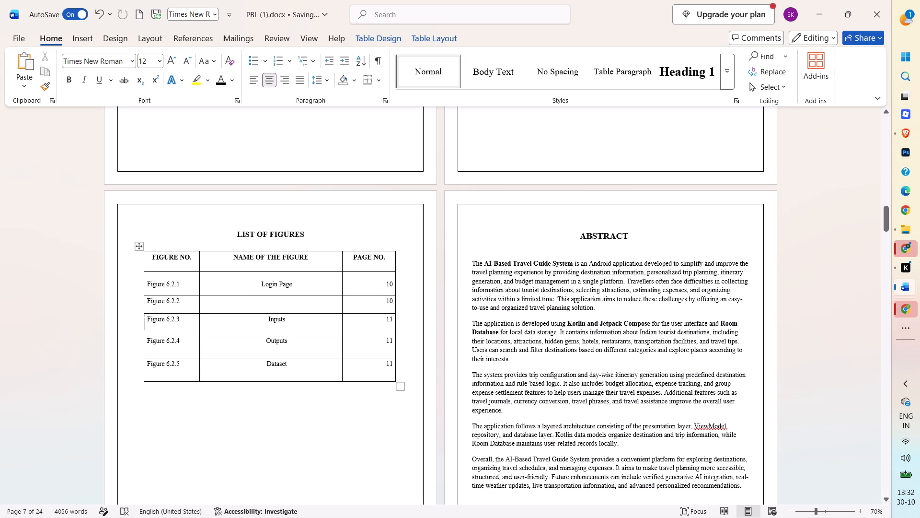
drag(292, 284, 264, 284)
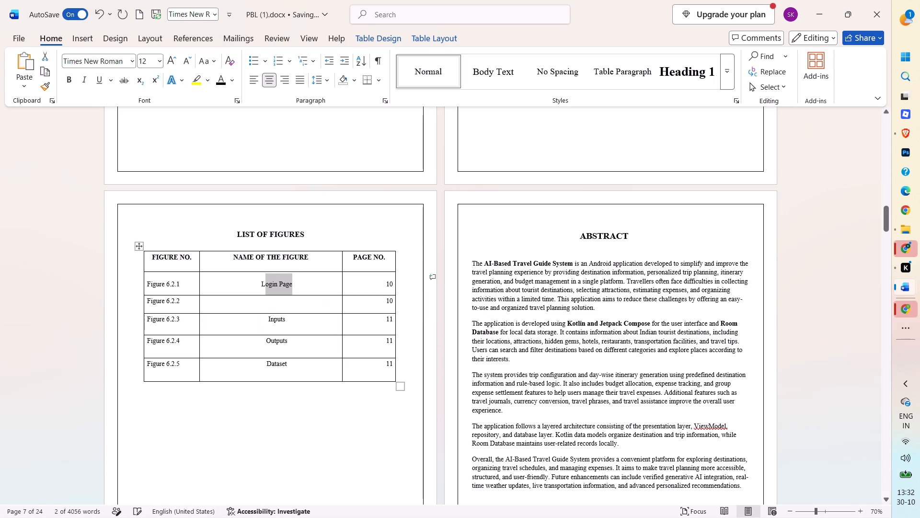
key(ctrl+v)
key(Left)
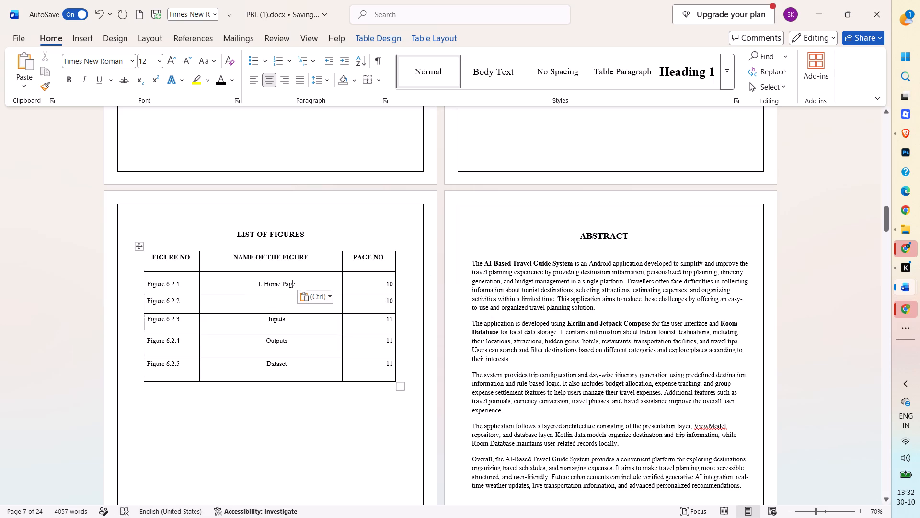
key(Left)
key(Left)
key(Left)
key(Left)
key(Left)
key(Left)
key(Left)
key(Left)
key(BackSpace)
key(BackSpace)
Copy Popular Destinations and Hidden Gems from the Figure 5.2.2 caption into the empty name cell of Figure 6.2.2 in the List of Figures.
scroll(322, 305, down, 5)
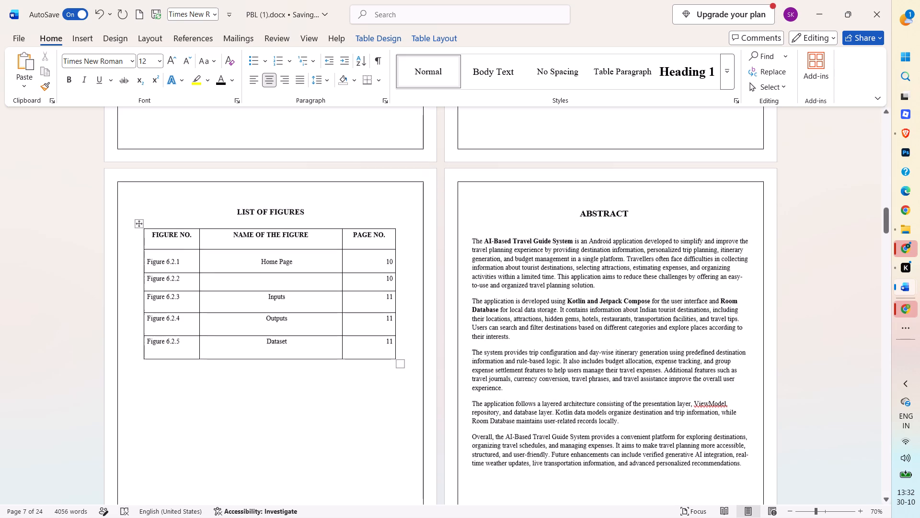
scroll(335, 317, down, 17)
drag(889, 222, 897, 381)
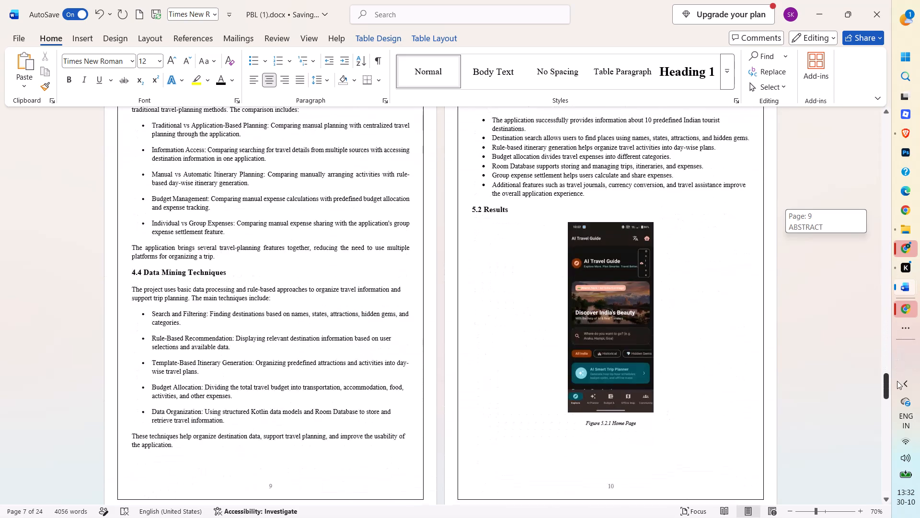
drag(897, 381, 896, 388)
scroll(283, 225, down, 20)
scroll(283, 225, down, 1)
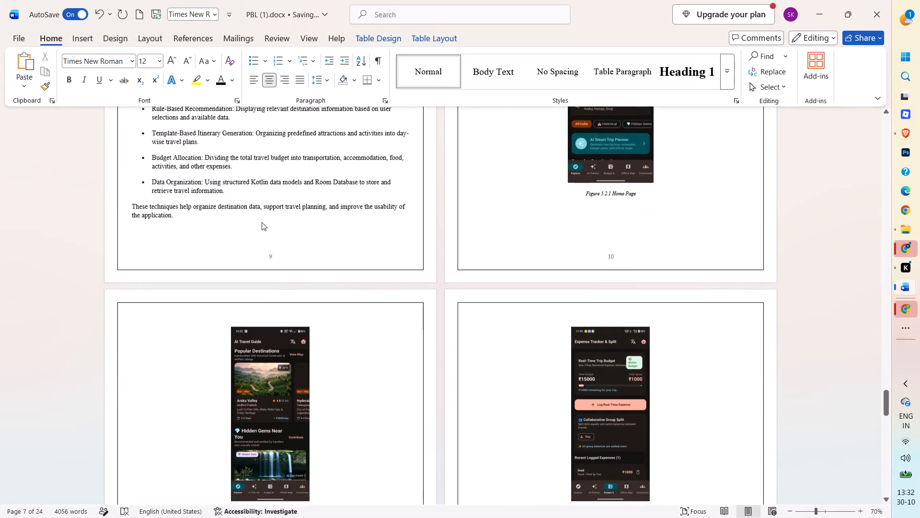
scroll(262, 222, down, 10)
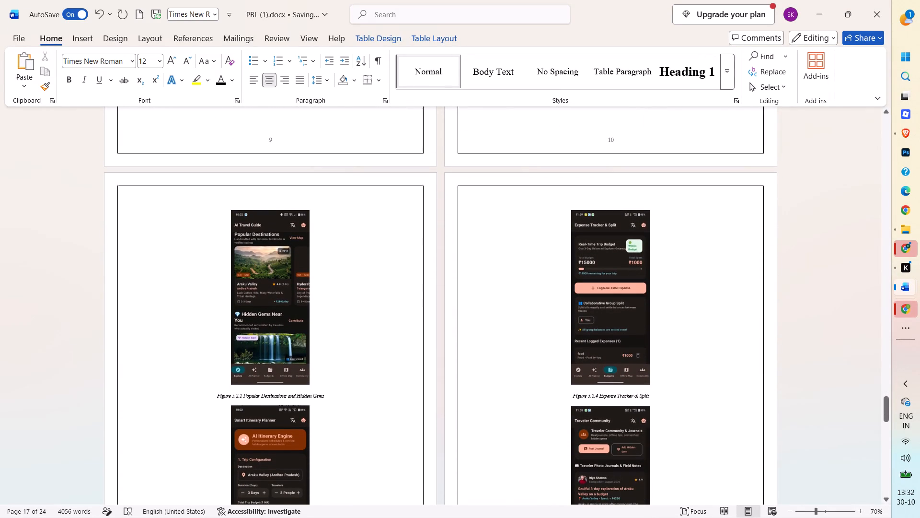
click(241, 391)
drag(243, 394, 245, 394)
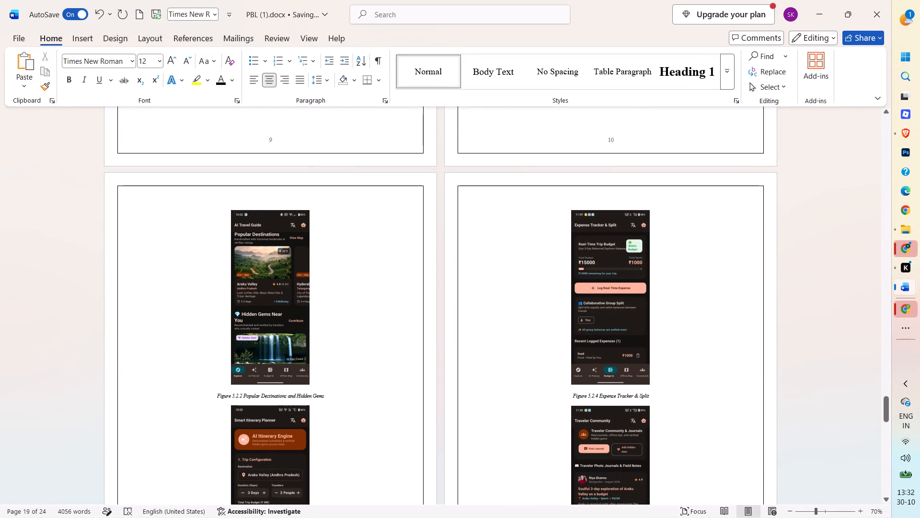
drag(245, 394, 328, 400)
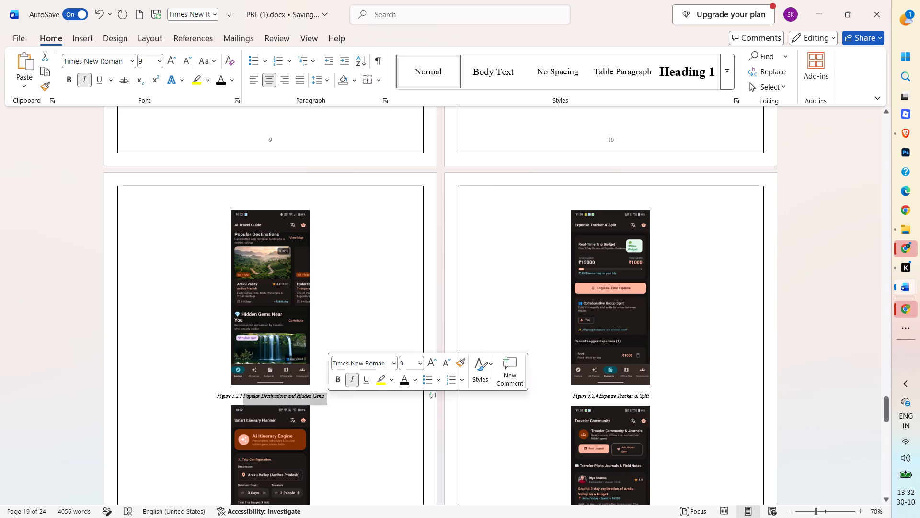
key(ctrl+c)
scroll(300, 415, up, 20)
scroll(300, 415, up, 2)
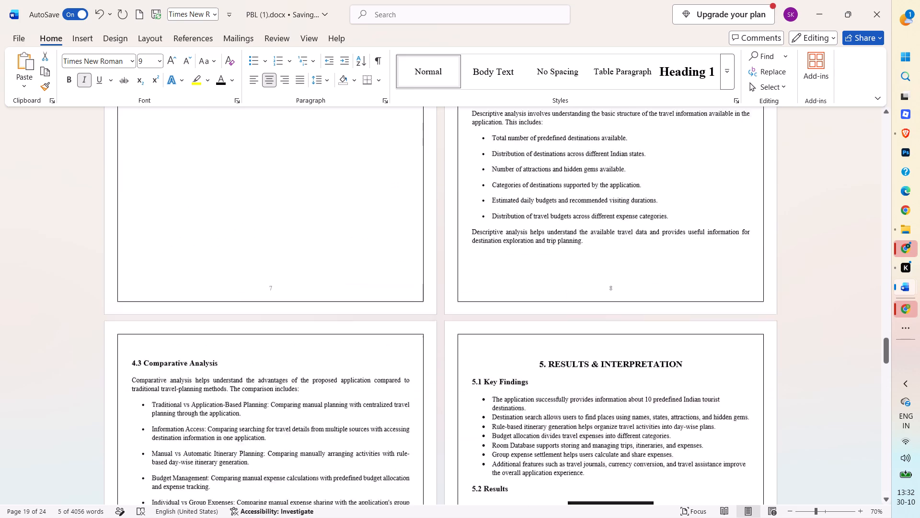
scroll(300, 415, up, 10)
scroll(301, 400, up, 18)
scroll(301, 400, down, 2)
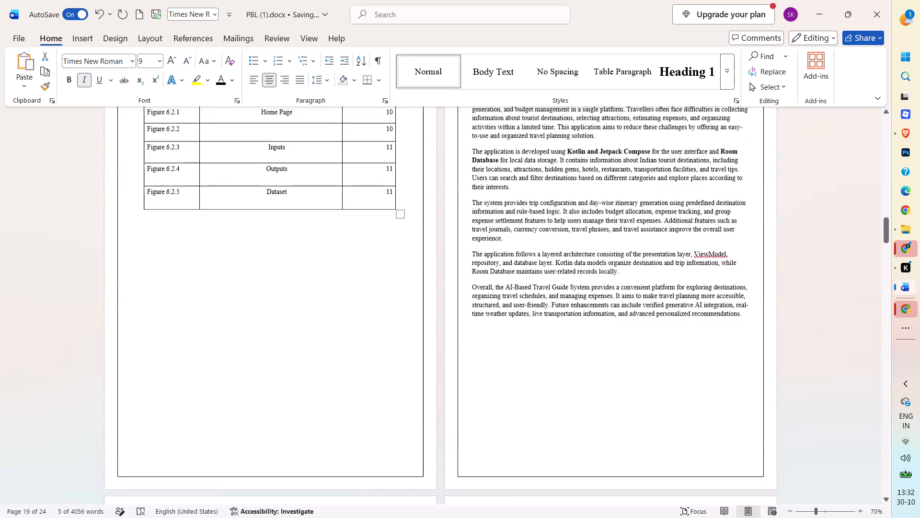
scroll(301, 400, up, 3)
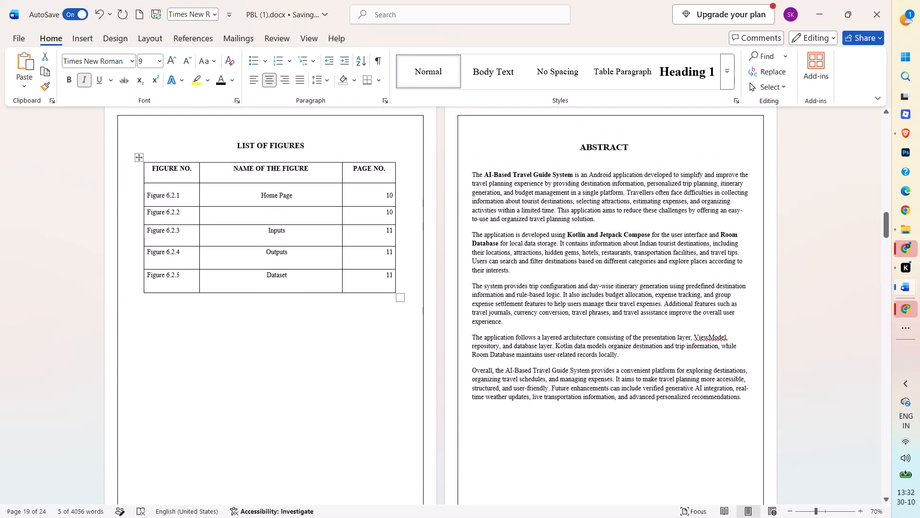
click(264, 211)
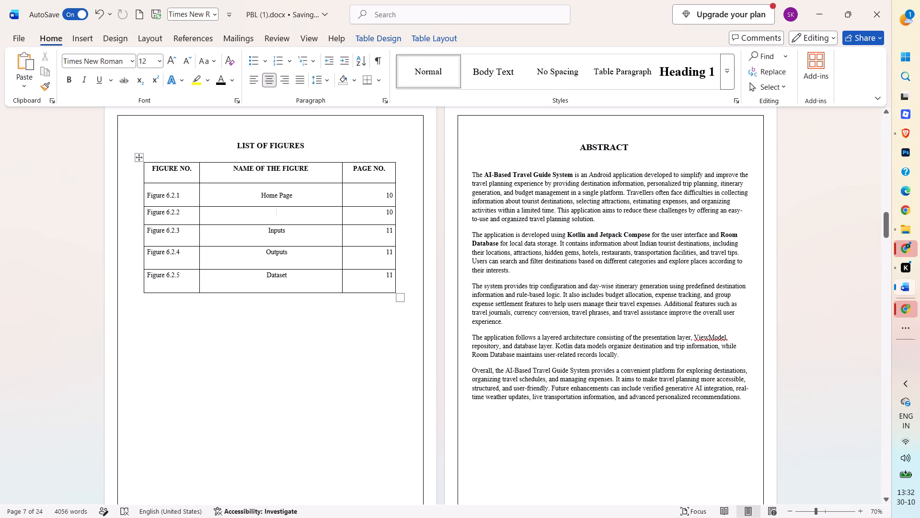
key(ctrl+v)
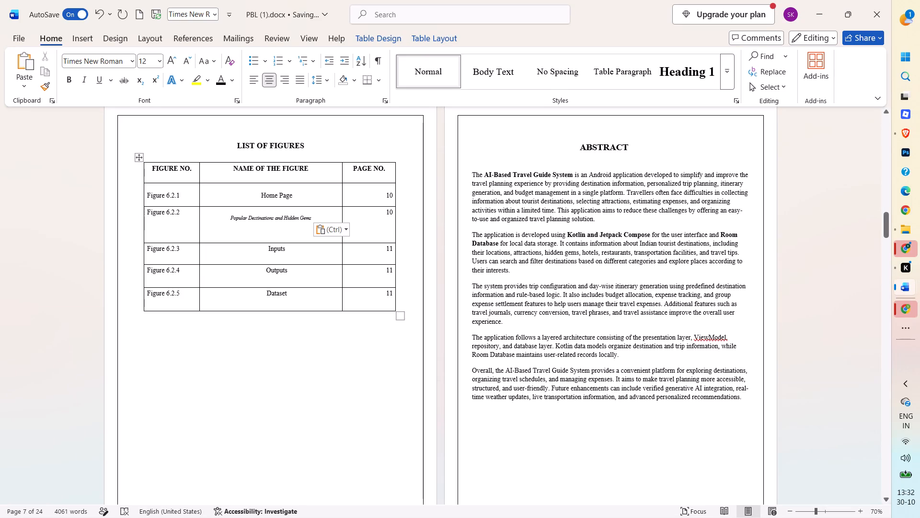
Copy the formatting of Home Page onto the Popular Destinations and Hidden Gems entry with Format Painter.
click(273, 193)
drag(273, 193, 267, 192)
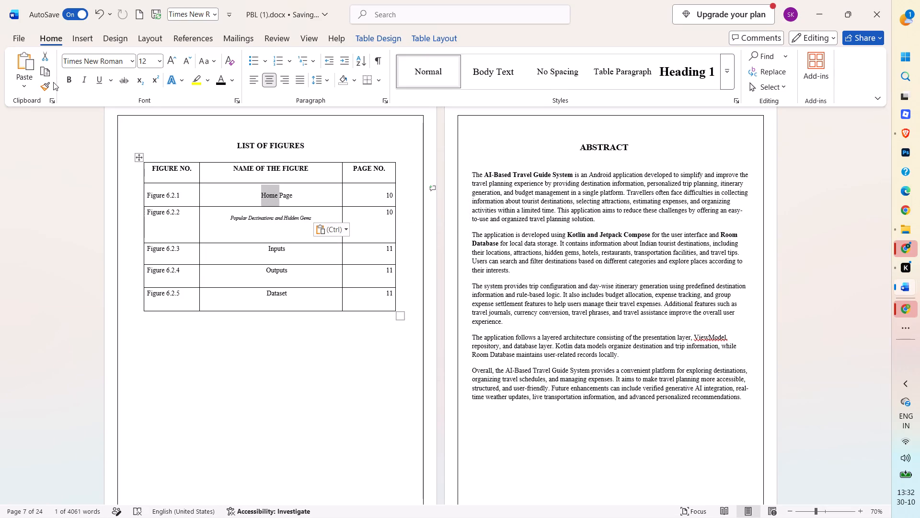
click(48, 85)
drag(229, 216, 255, 219)
click(255, 219)
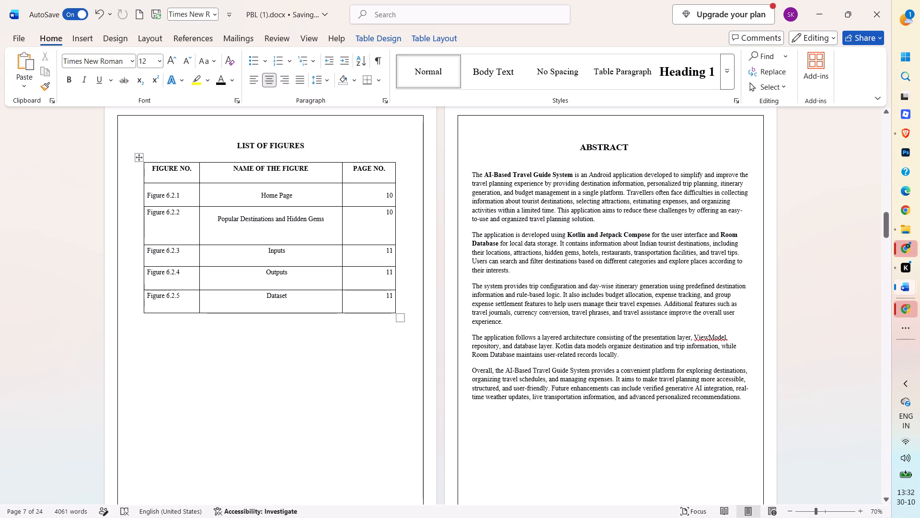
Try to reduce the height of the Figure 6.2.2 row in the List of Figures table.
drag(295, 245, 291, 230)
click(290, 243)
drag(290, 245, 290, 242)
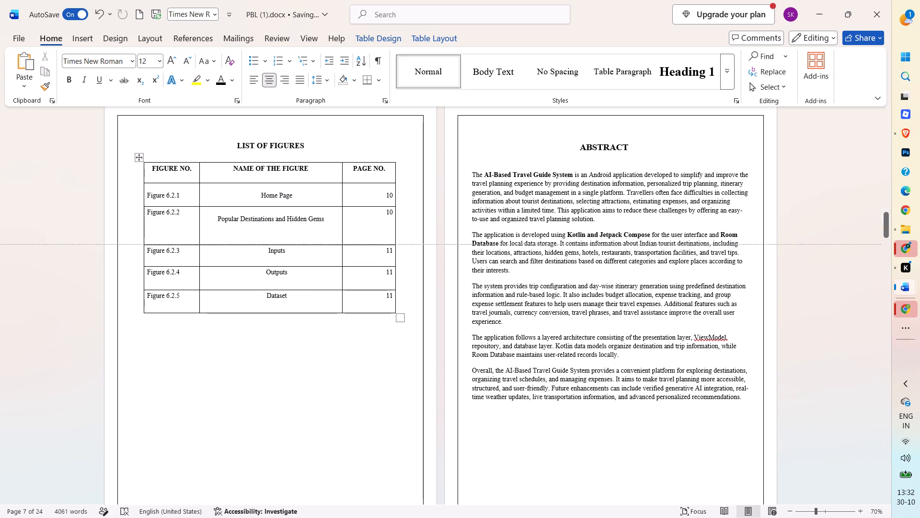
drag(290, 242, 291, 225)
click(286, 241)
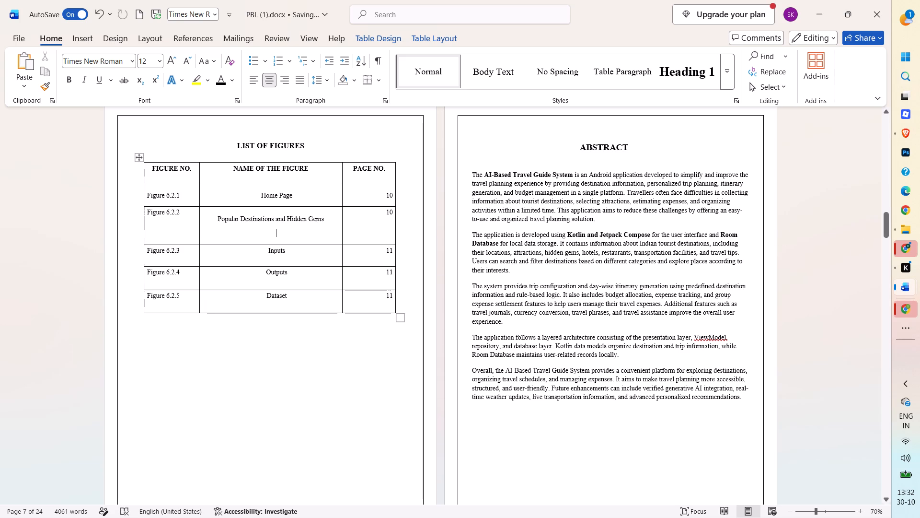
Increase the height of the Figure 6.2.1 row in the List of Figures by lowering its bottom border.
drag(159, 207, 159, 222)
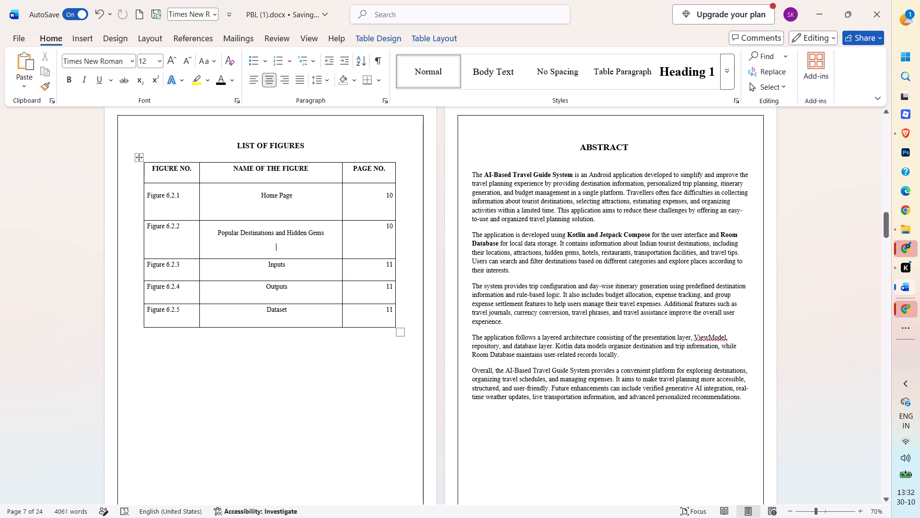
Undo the row height changes, the copied formatting and the pasted Figure 6.2.2 name in the List of Figures.
key(ctrl+z)
key(ctrl+z)
key(ctrl+z)
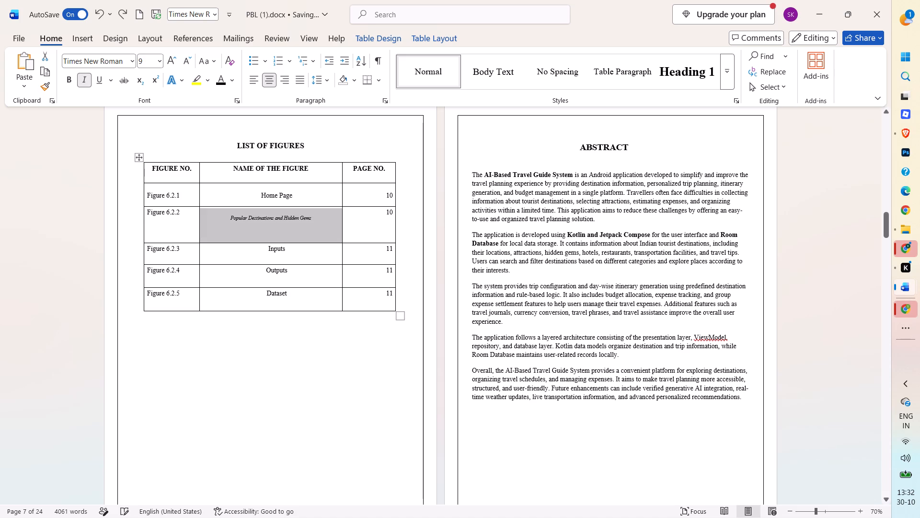
key(ctrl+z)
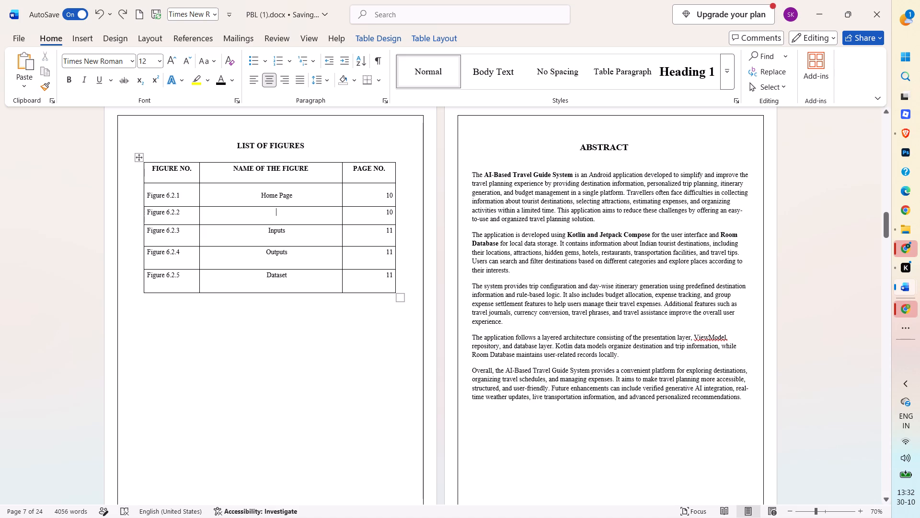
Paste Popular Destinations and Hidden Gems as text only into the Figure 6.2.2 name cell of the List of Figures.
key(ctrl+v)
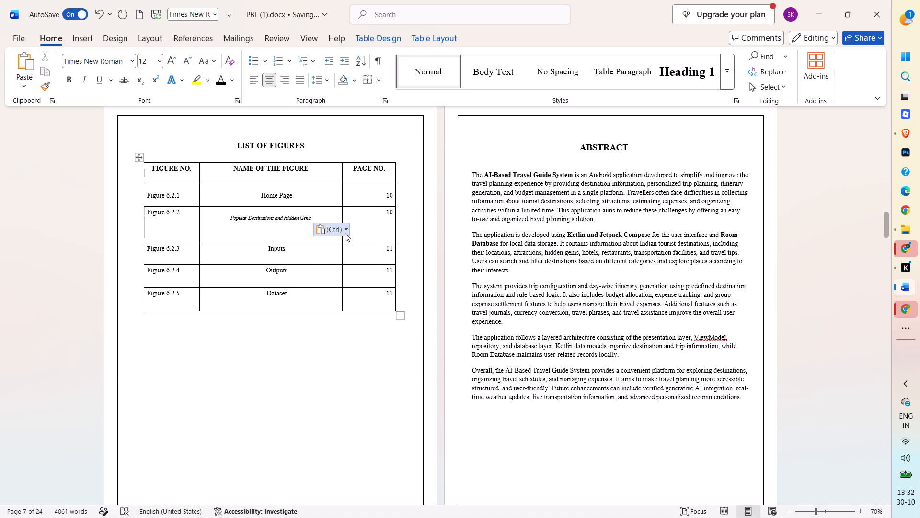
click(345, 233)
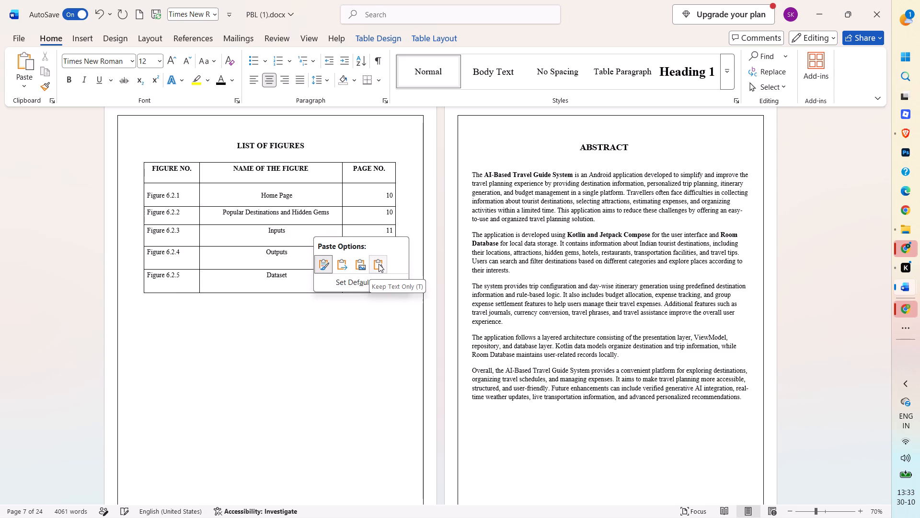
click(379, 264)
click(318, 337)
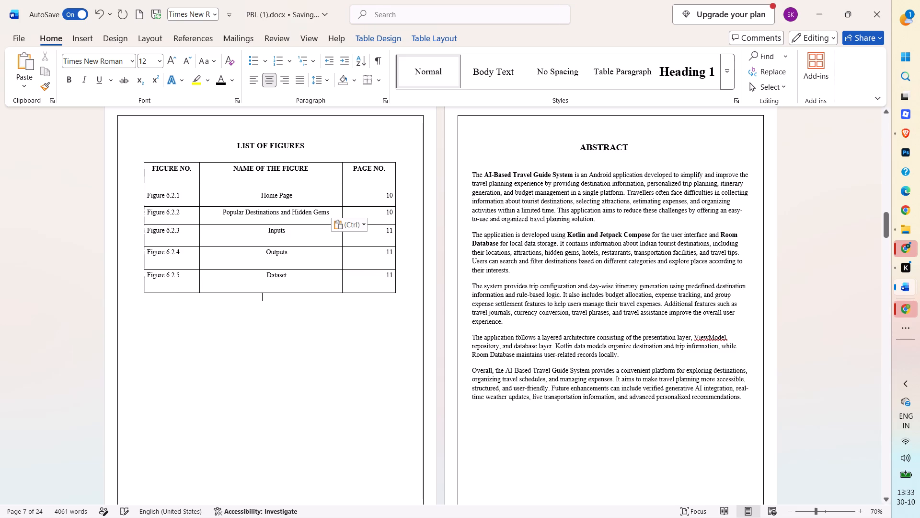
Set the page number of Figure 6.2.2 in the List of Figures to 11.
scroll(445, 304, down, 11)
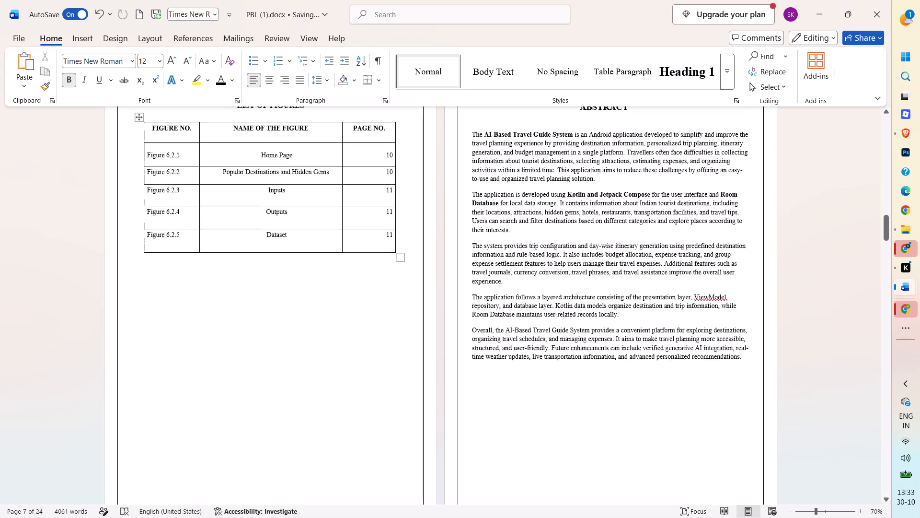
scroll(442, 298, down, 17)
scroll(438, 293, up, 20)
scroll(438, 293, up, 3)
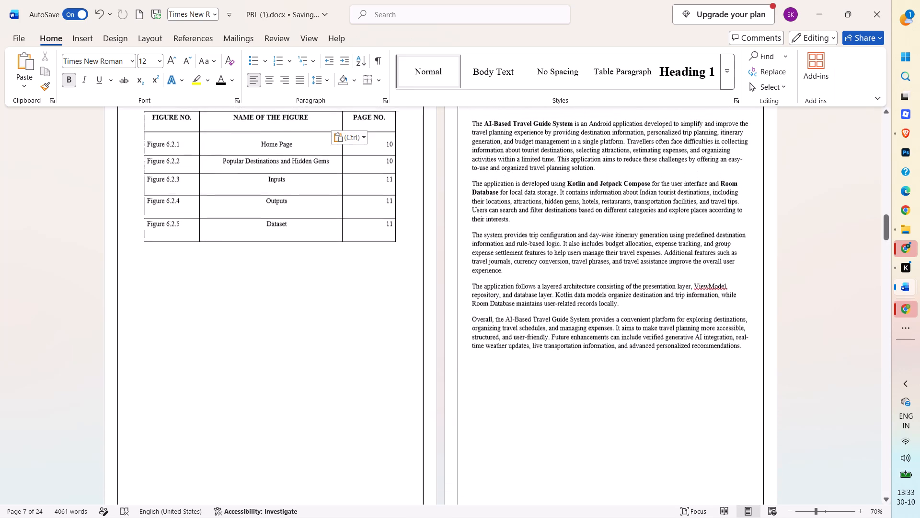
scroll(428, 290, up, 2)
click(384, 191)
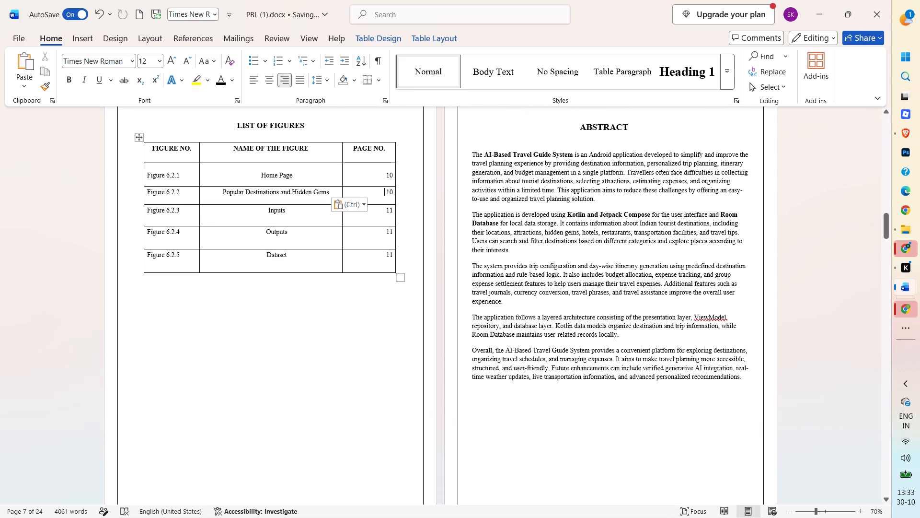
key(Right)
key(Right)
key(Right)
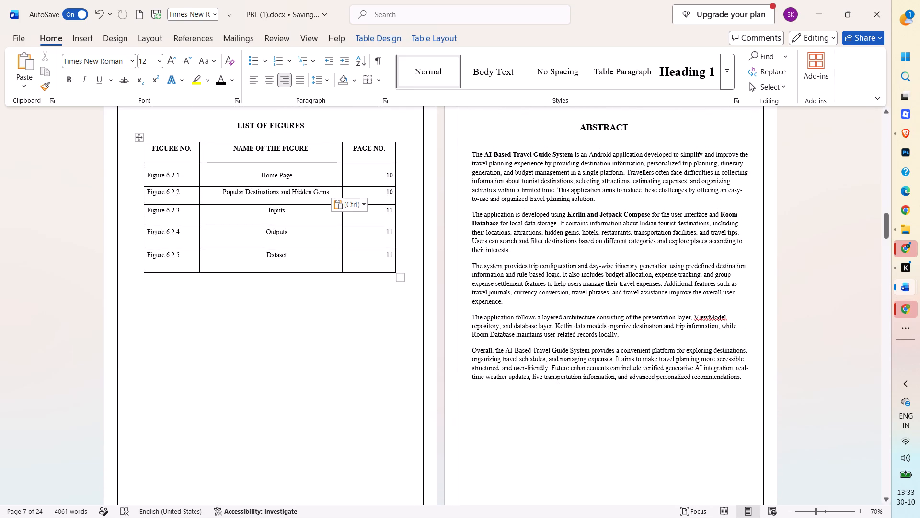
key(BackSpace)
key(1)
Set the page numbers of Figures 6.2.4 and 6.2.5 in the List of Figures to 12.
key(Down)
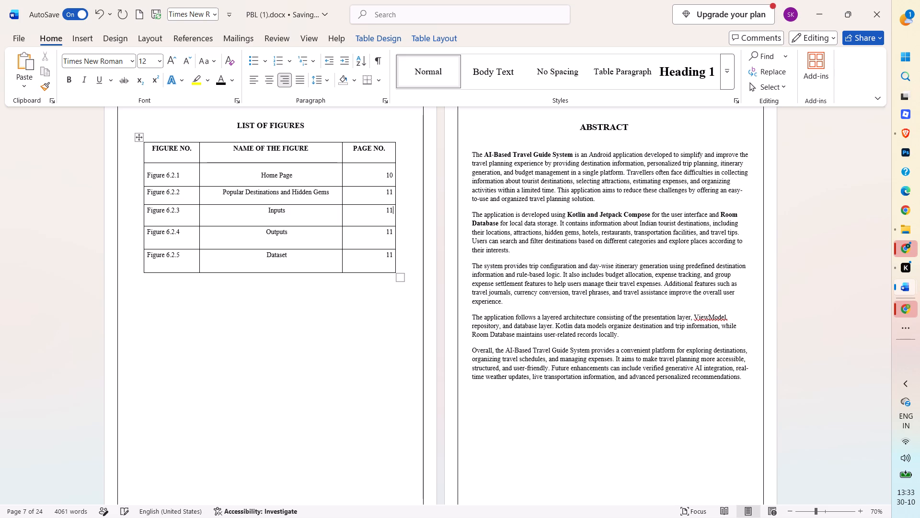
key(Down)
key(BackSpace)
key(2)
key(Down)
key(BackSpace)
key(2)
Insert a space between the figure number and AI Smart Trip Planner in the Figure 5.2.3 caption.
scroll(430, 193, down, 6)
scroll(423, 192, down, 20)
scroll(423, 192, down, 6)
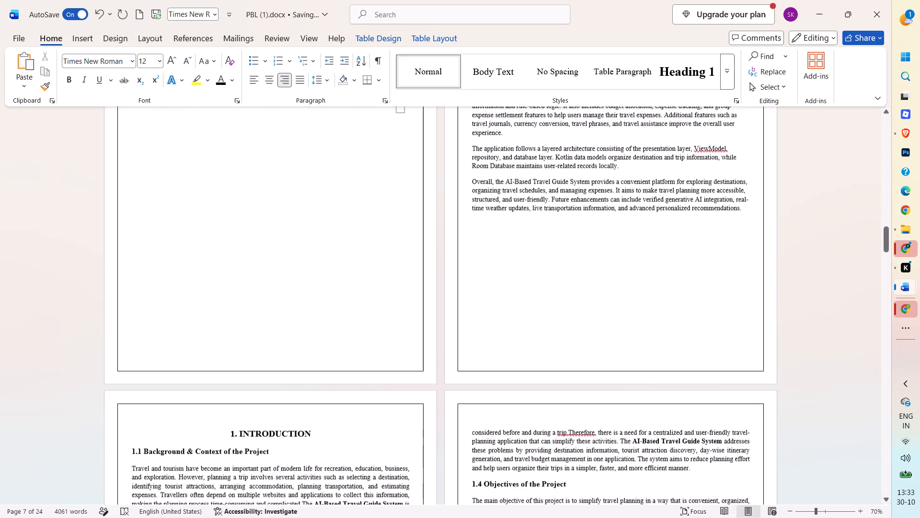
scroll(417, 191, down, 8)
drag(887, 252, 902, 319)
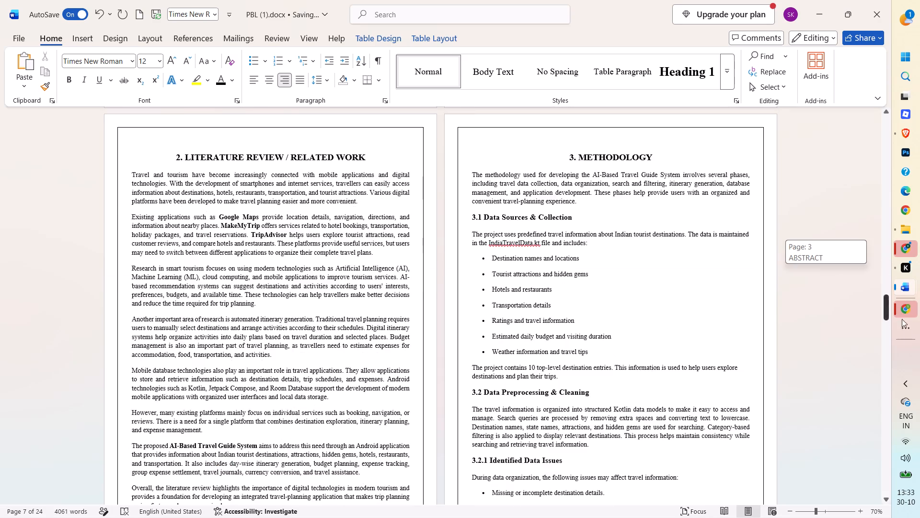
drag(902, 319, 906, 338)
scroll(406, 205, down, 18)
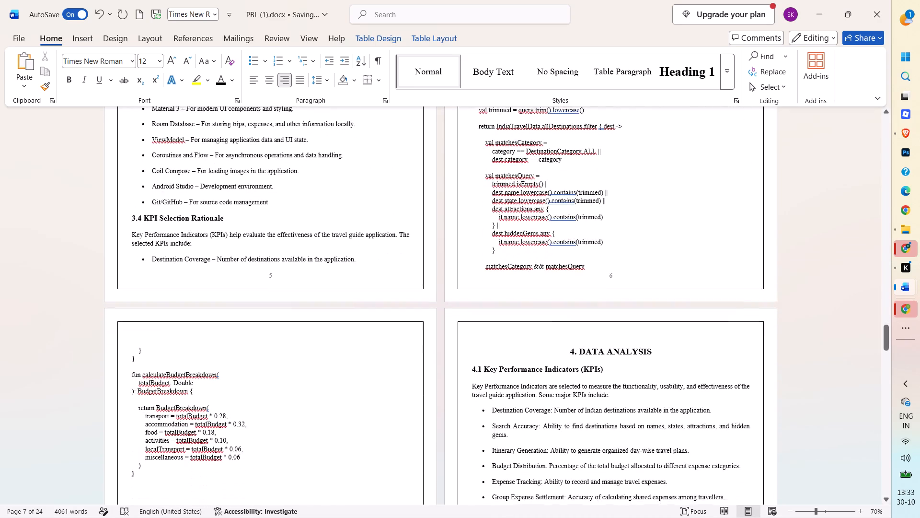
scroll(374, 178, down, 17)
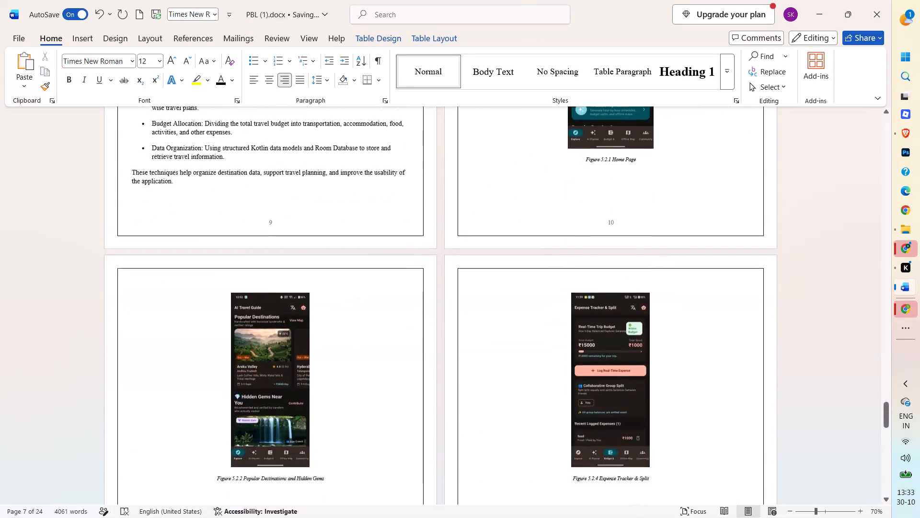
scroll(379, 174, down, 4)
scroll(379, 174, up, 1)
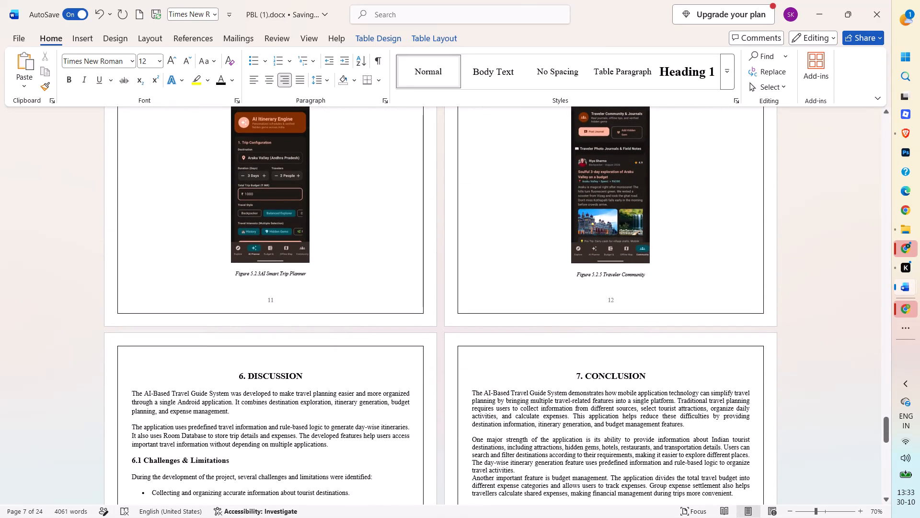
drag(307, 277, 262, 271)
click(269, 271)
click(260, 272)
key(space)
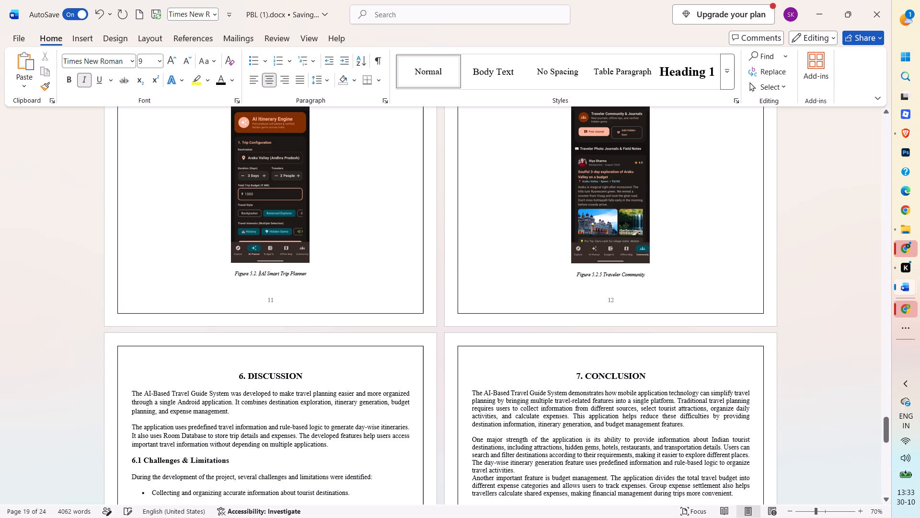
key(BackSpace)
key(Right)
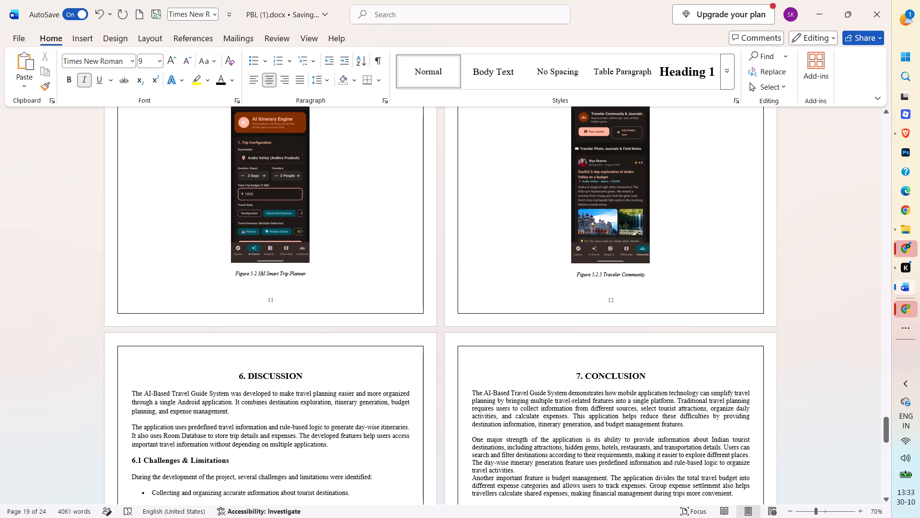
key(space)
Copy AI Smart Trip Planner from the Figure 5.2.3 caption and paste it as text only over Inputs in the List of Figures.
drag(262, 273, 308, 273)
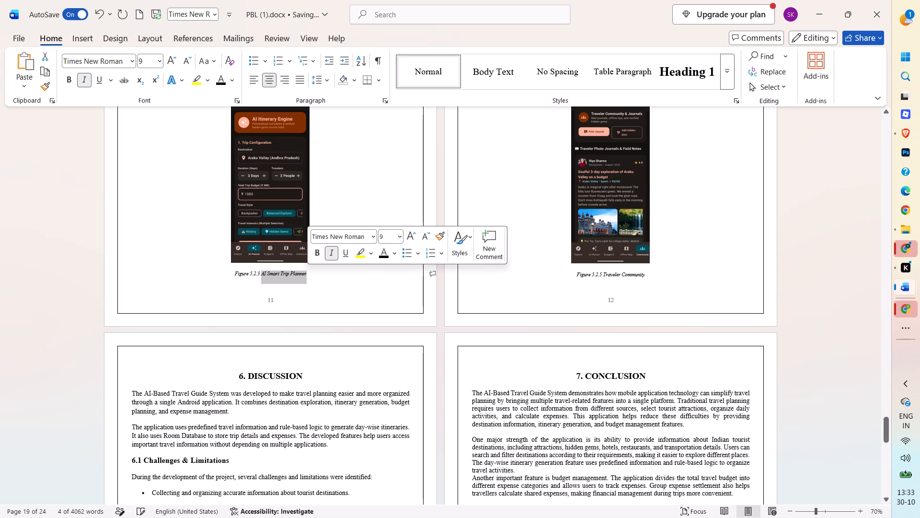
key(ctrl+c)
scroll(314, 271, up, 1)
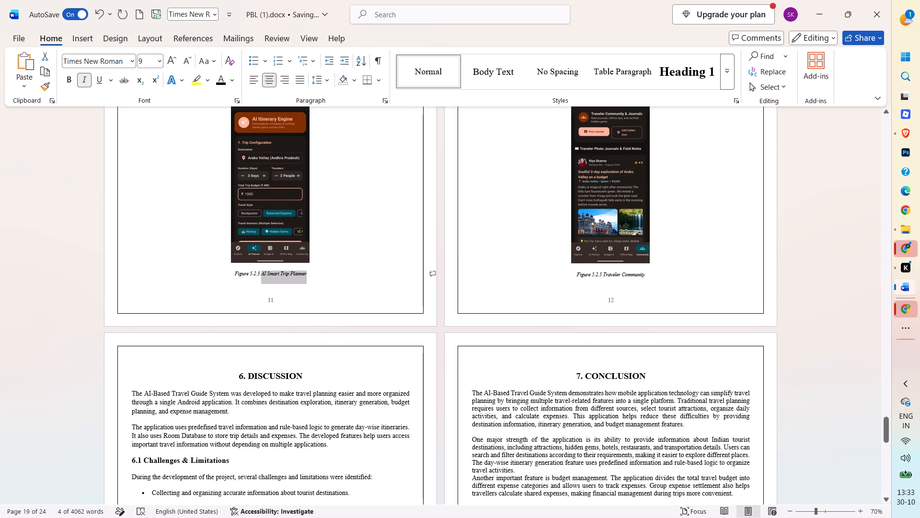
scroll(314, 271, up, 19)
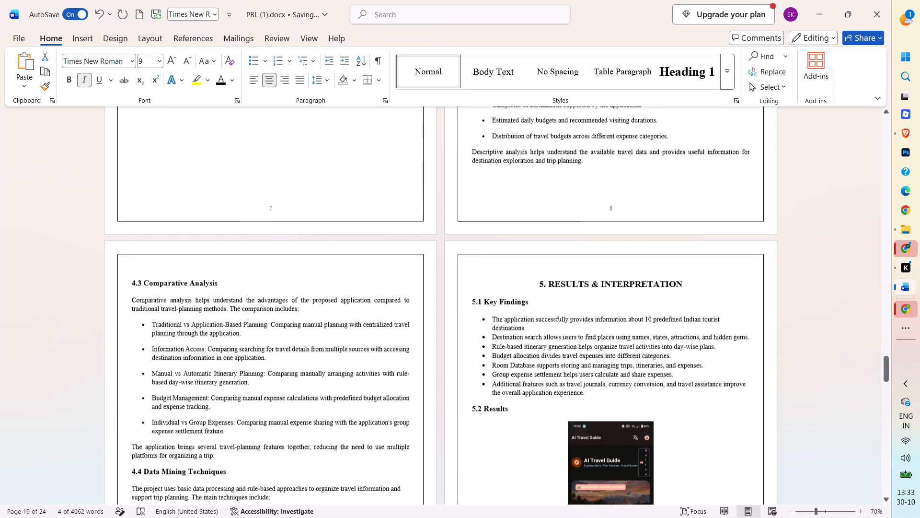
scroll(316, 269, up, 13)
scroll(316, 269, down, 2)
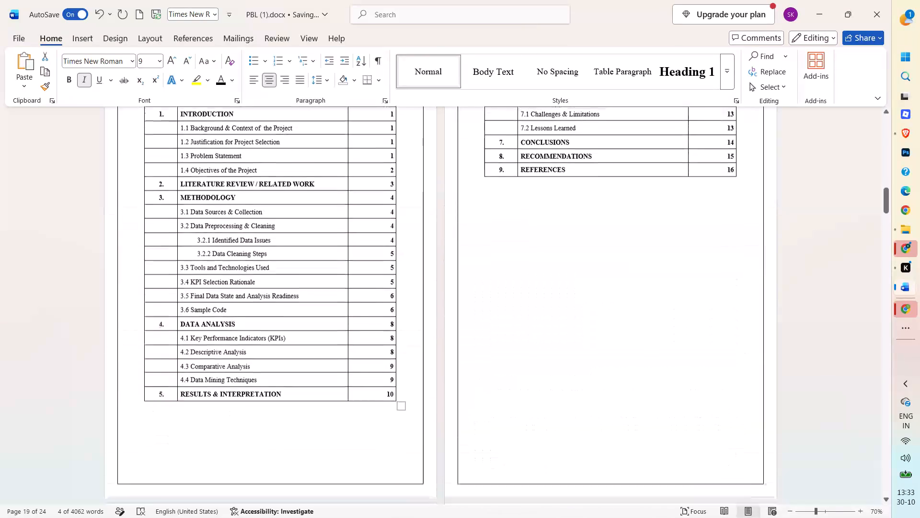
scroll(316, 269, down, 5)
drag(289, 339, 265, 339)
key(ctrl+v)
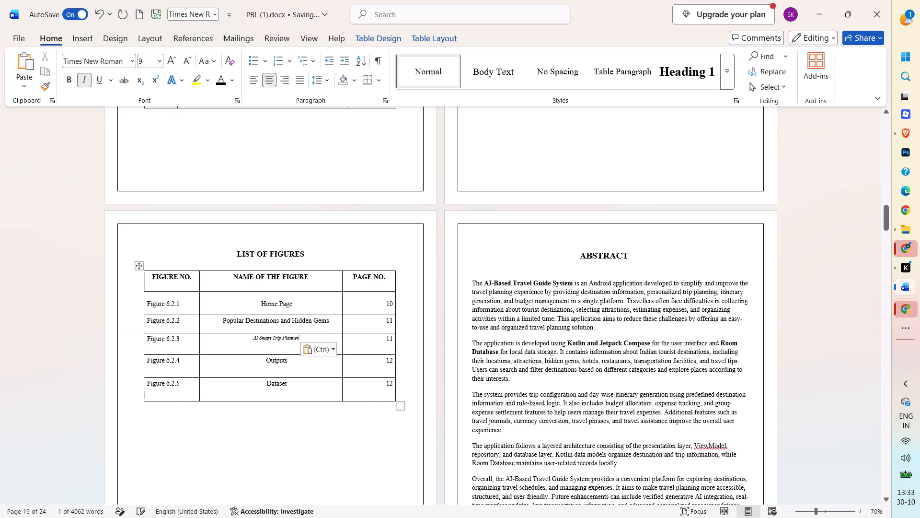
click(333, 350)
click(363, 386)
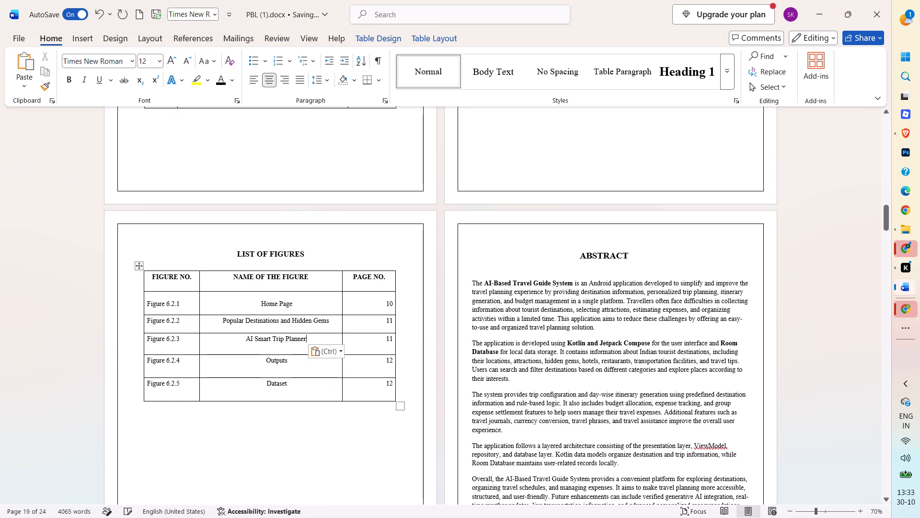
Copy Expense Tracker & Split from the Figure 5.2.4 caption and paste it as text only over Outputs in the List of Figures.
scroll(293, 378, down, 17)
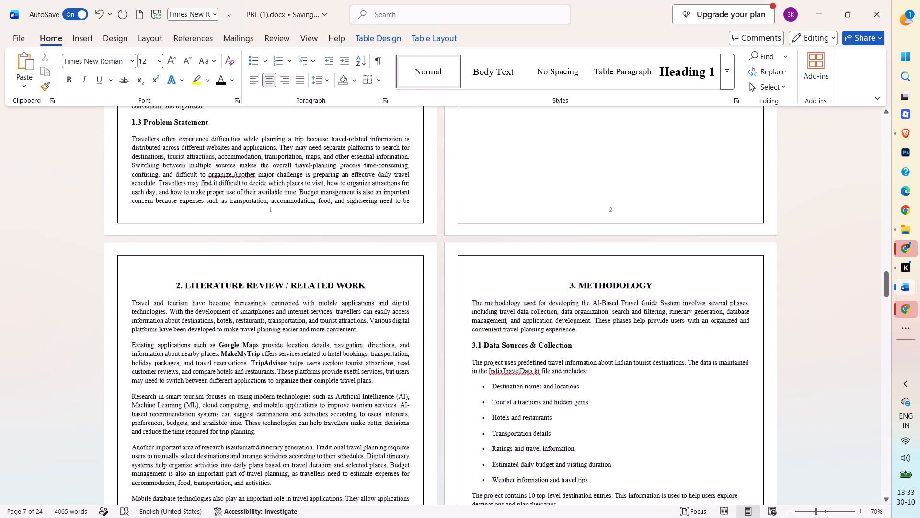
scroll(301, 361, down, 11)
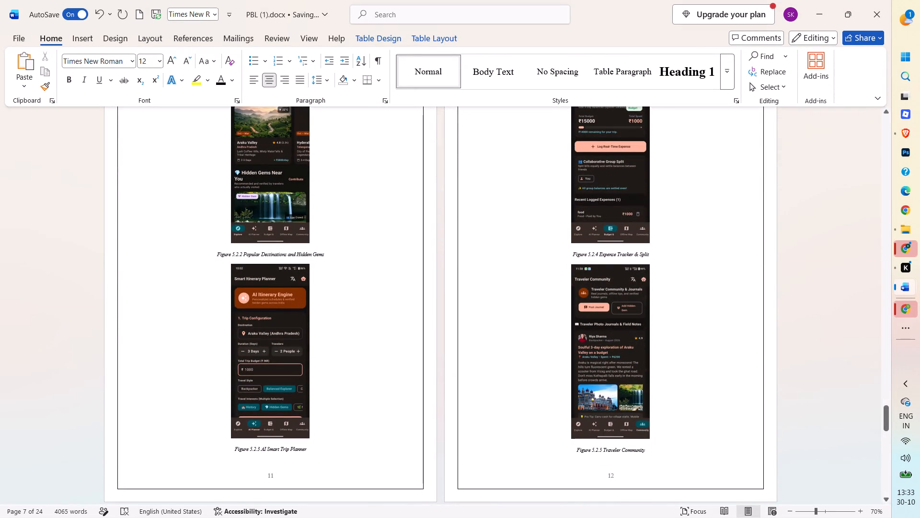
drag(599, 250, 639, 252)
click(638, 255)
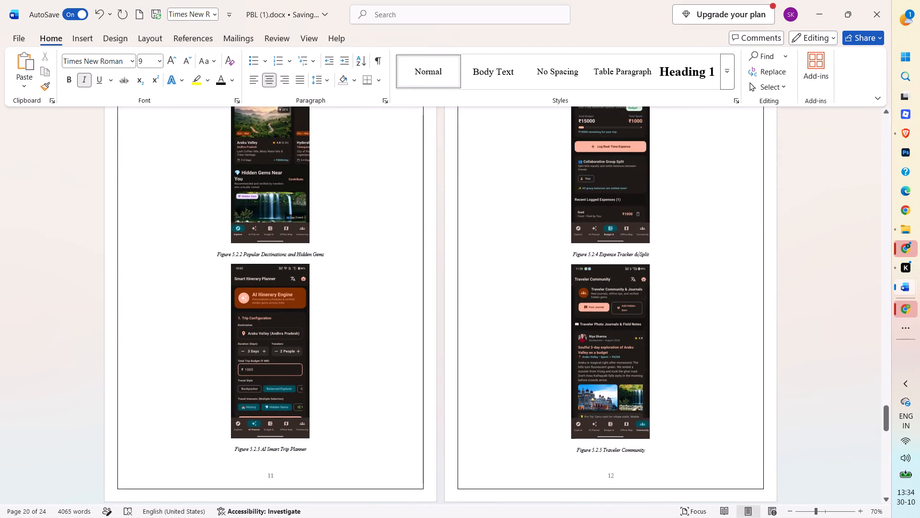
drag(649, 256, 600, 254)
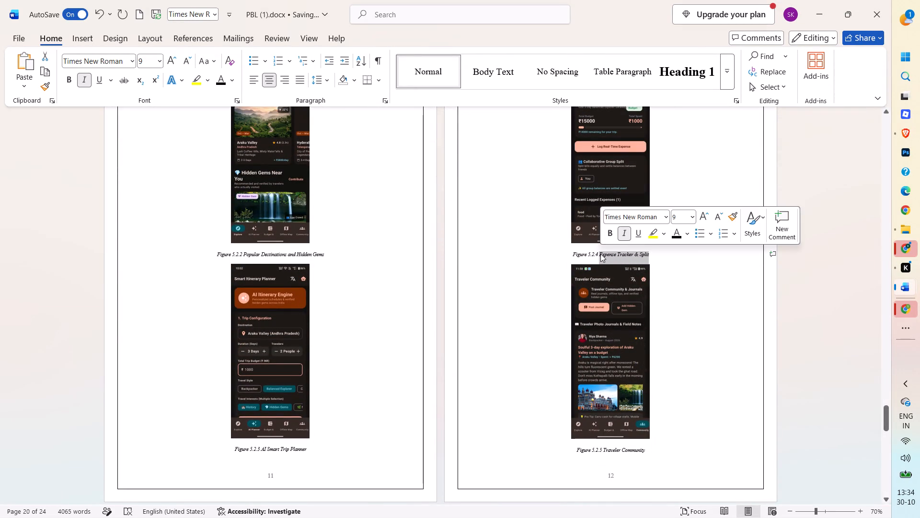
key(ctrl+c)
scroll(600, 254, up, 12)
scroll(600, 254, up, 12)
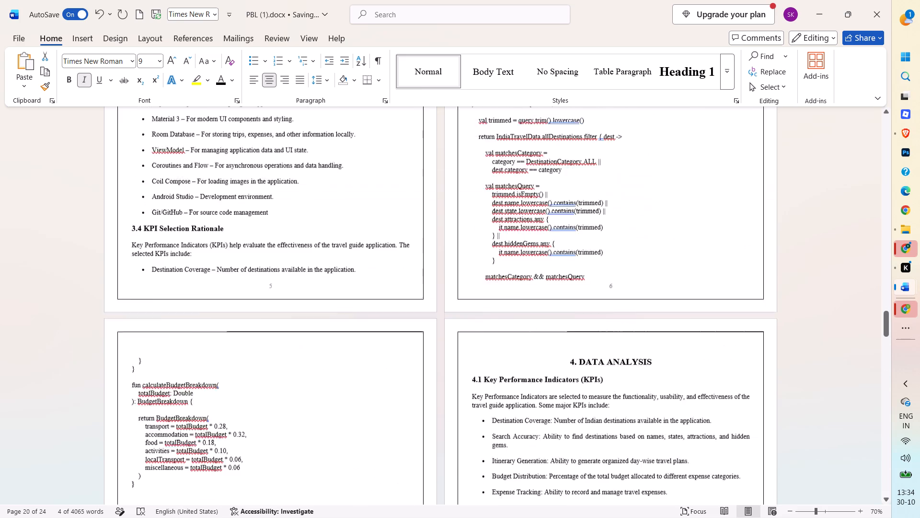
scroll(600, 254, up, 12)
scroll(530, 265, up, 6)
scroll(218, 199, up, 7)
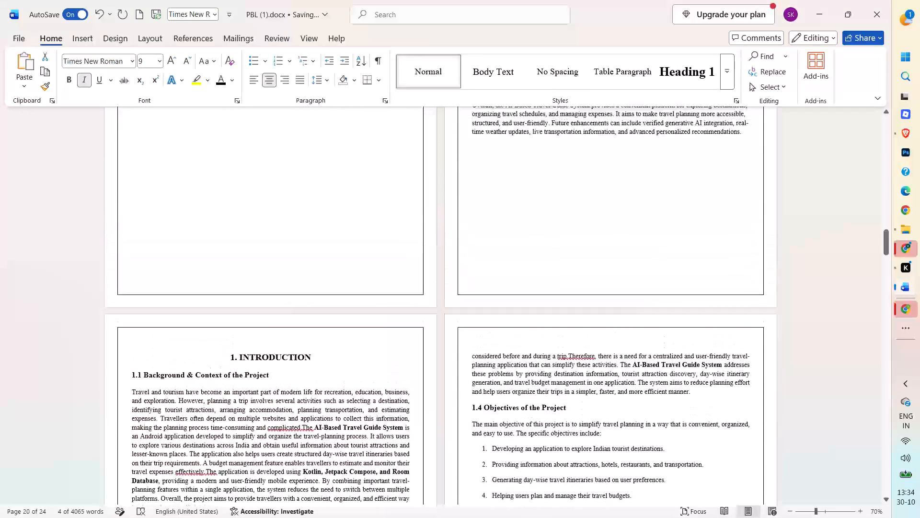
scroll(218, 199, up, 6)
drag(264, 307, 295, 309)
key(ctrl+v)
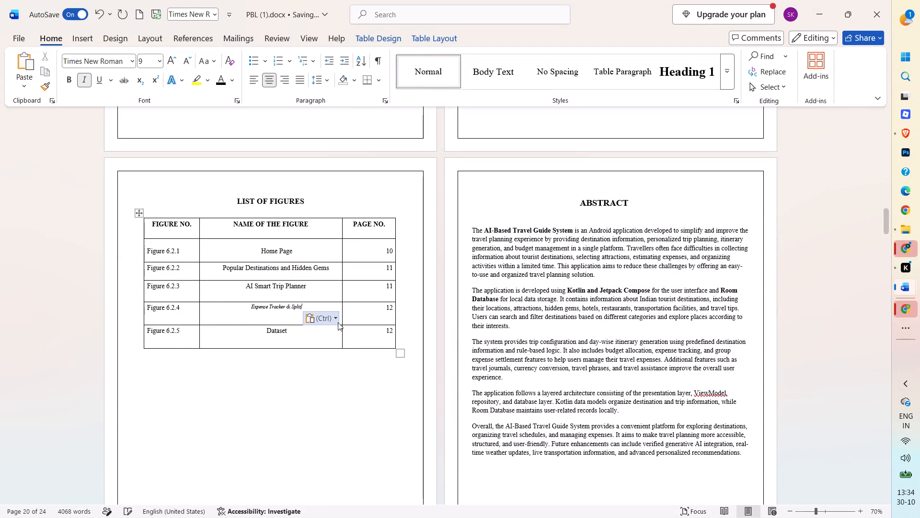
click(337, 322)
click(368, 356)
Copy Traveler Community from the Figure 5.2.5 caption and paste it as text only over Dataset in the List of Figures.
scroll(366, 354, down, 9)
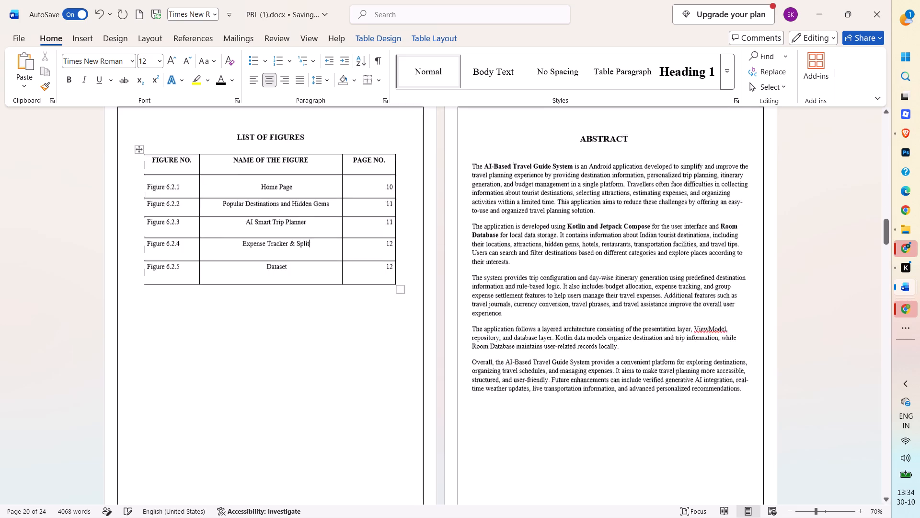
scroll(365, 353, down, 18)
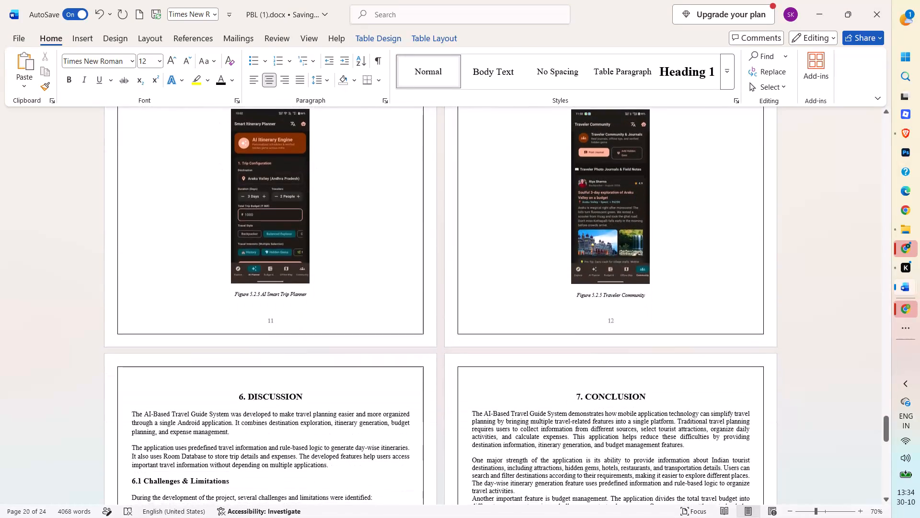
drag(605, 294, 606, 293)
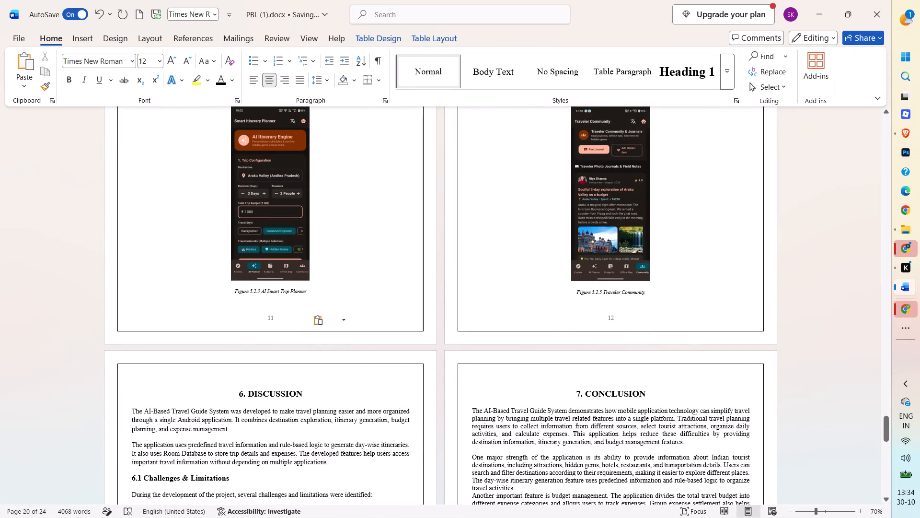
drag(606, 293, 647, 293)
key(ctrl+c)
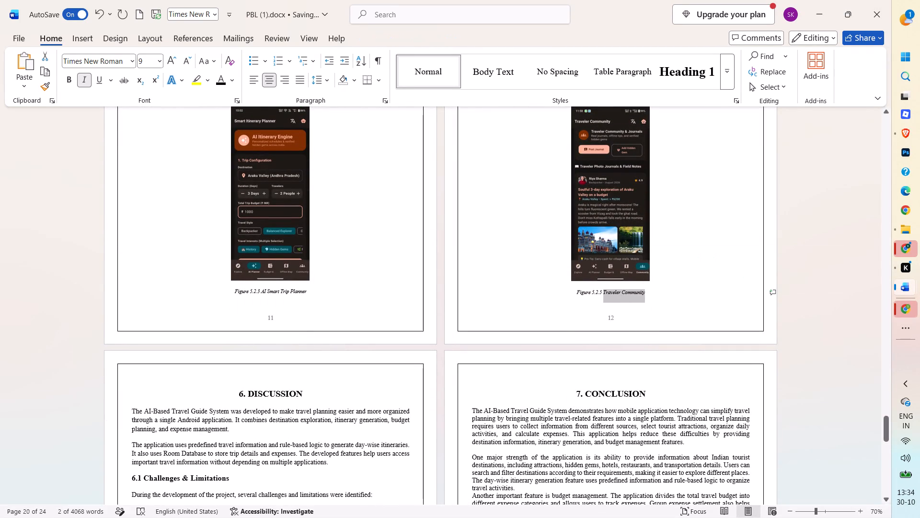
scroll(649, 292, up, 20)
scroll(649, 292, up, 16)
scroll(220, 213, up, 1)
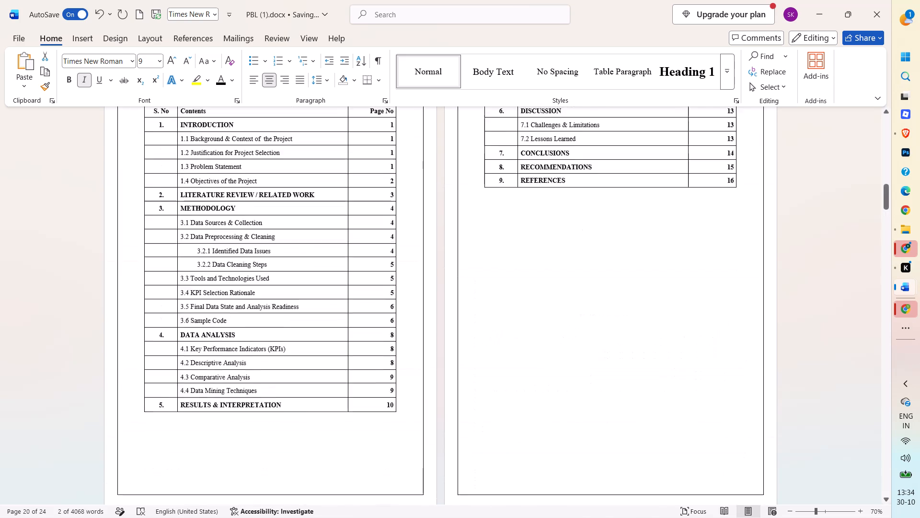
scroll(220, 213, up, 2)
drag(289, 227, 268, 227)
key(ctrl+v)
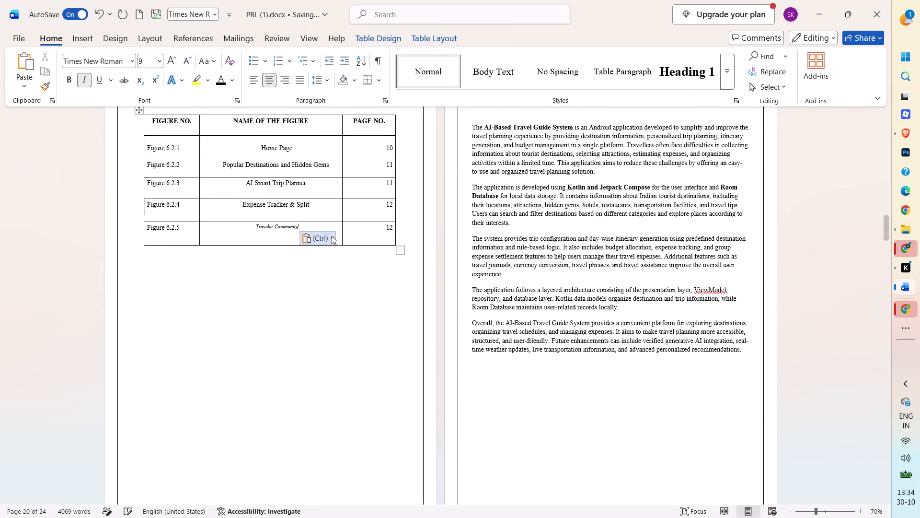
click(332, 236)
click(372, 273)
Review the List of Figures, table of contents, Declaration and Acknowledgment pages, including the staff names mentioned there.
scroll(266, 235, up, 4)
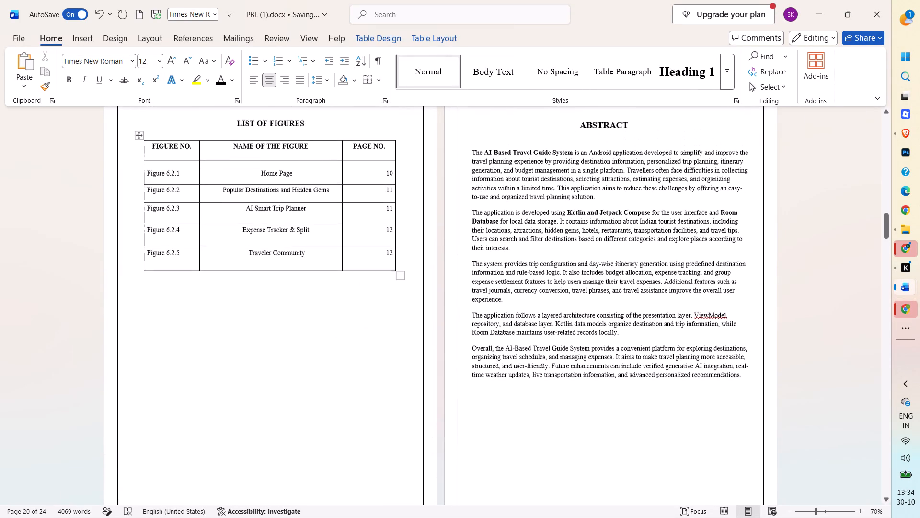
scroll(266, 235, up, 7)
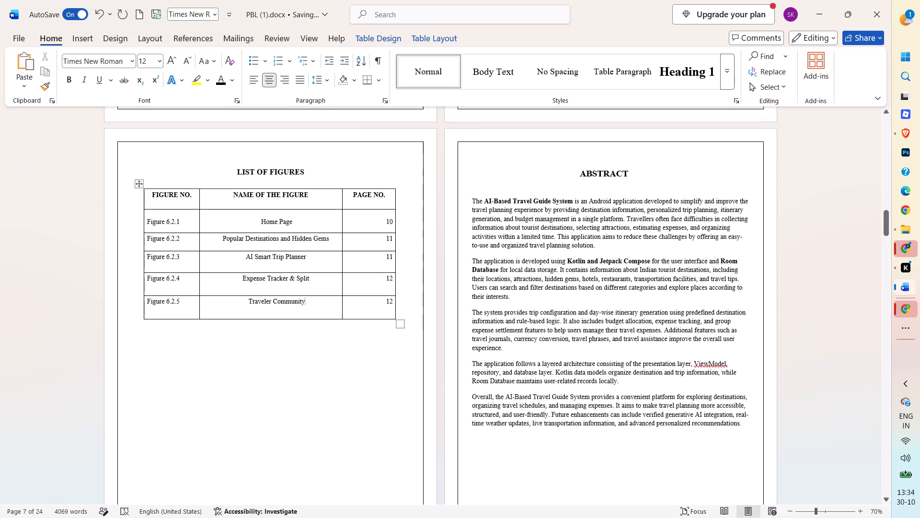
scroll(266, 200, up, 3)
scroll(367, 255, up, 5)
scroll(350, 244, down, 6)
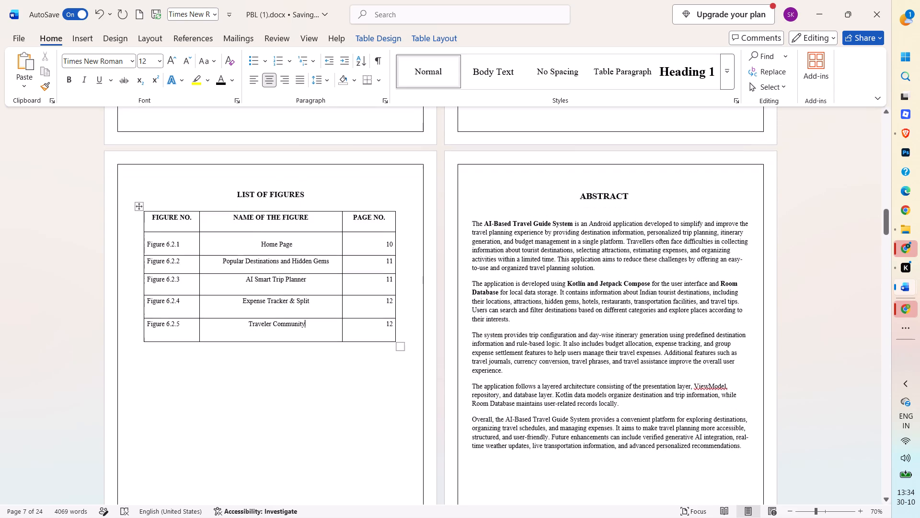
scroll(326, 242, down, 4)
scroll(324, 241, up, 20)
scroll(324, 241, up, 12)
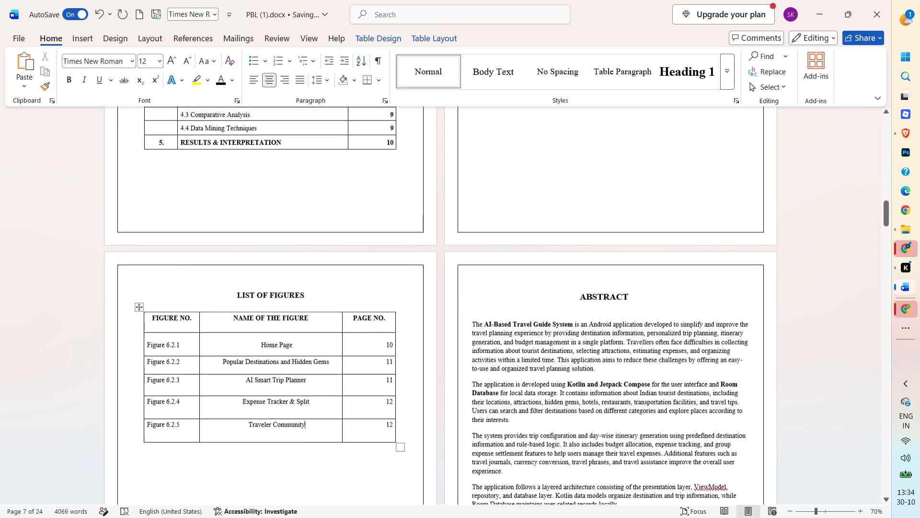
scroll(294, 222, up, 20)
scroll(294, 222, up, 20)
scroll(294, 222, up, 5)
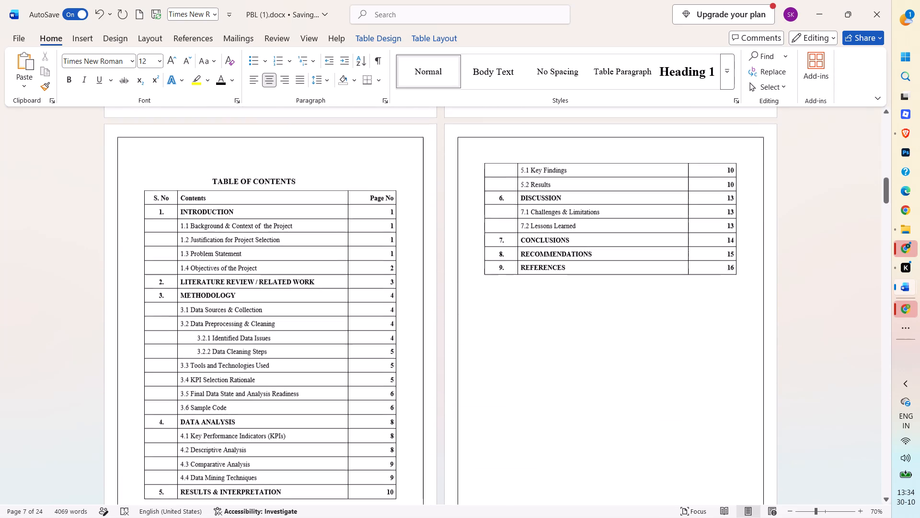
scroll(294, 222, up, 20)
scroll(294, 222, up, 13)
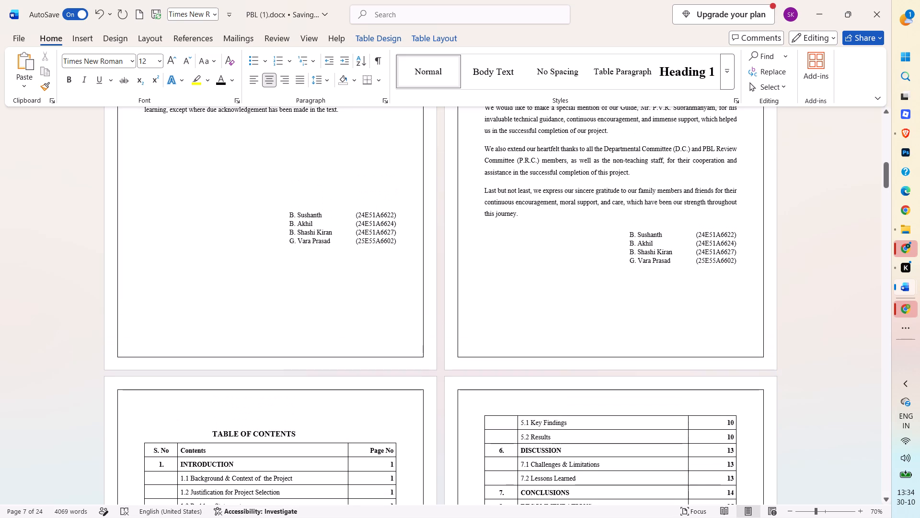
scroll(339, 247, up, 4)
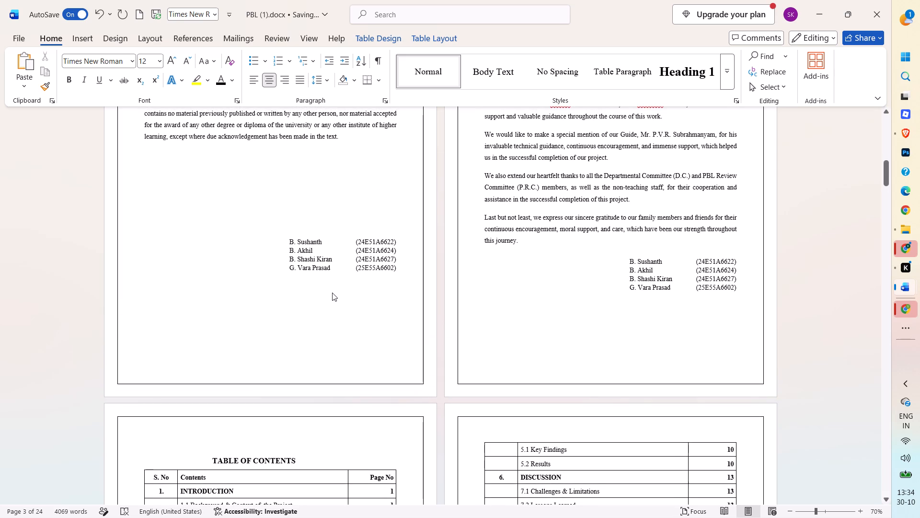
scroll(332, 293, up, 5)
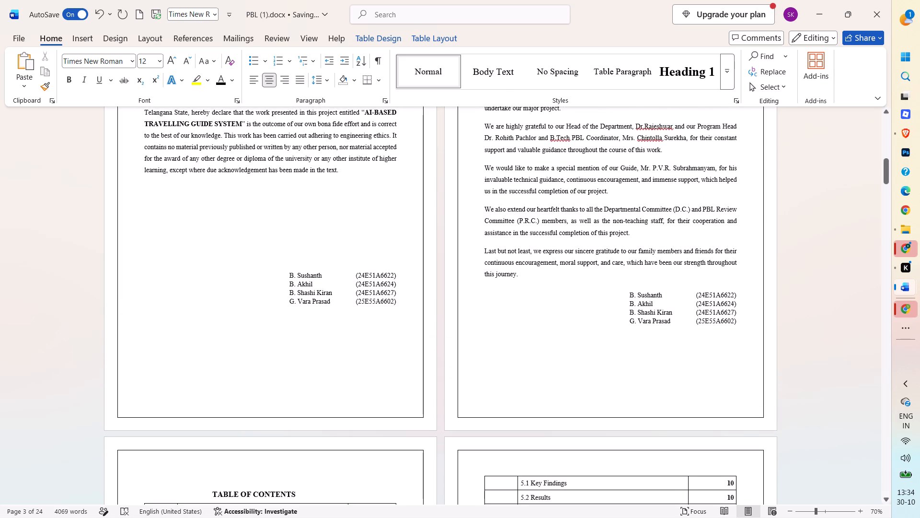
scroll(319, 289, up, 6)
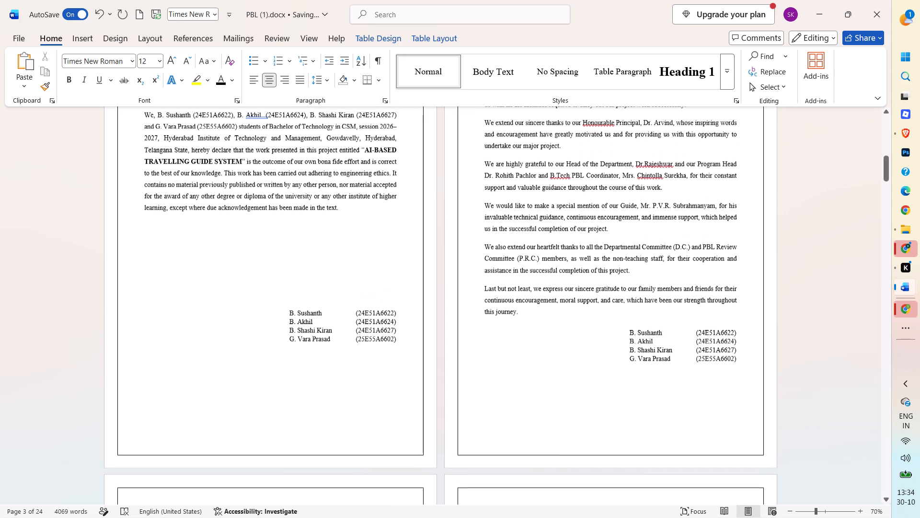
scroll(319, 286, up, 2)
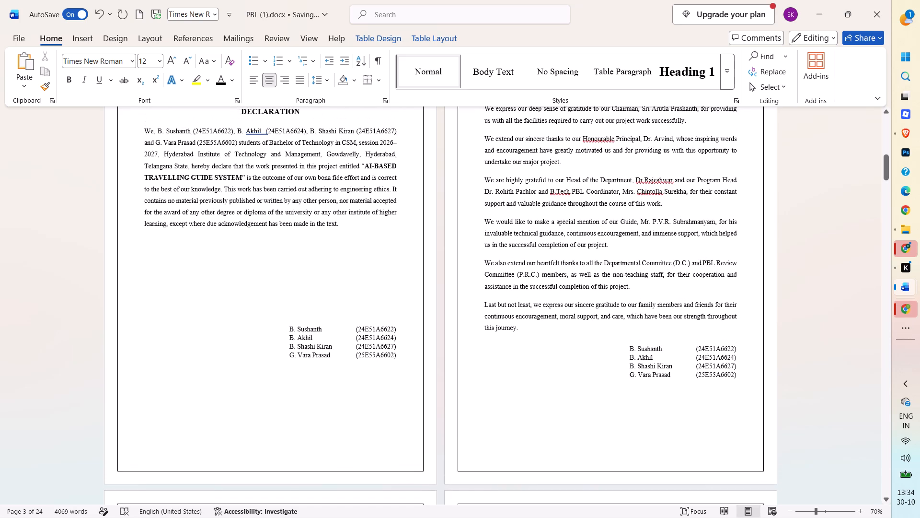
scroll(317, 284, up, 8)
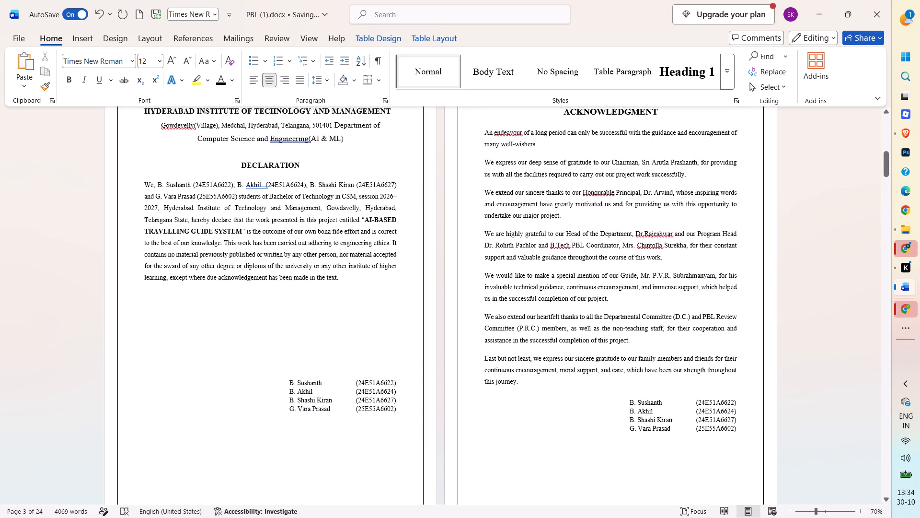
scroll(316, 284, up, 4)
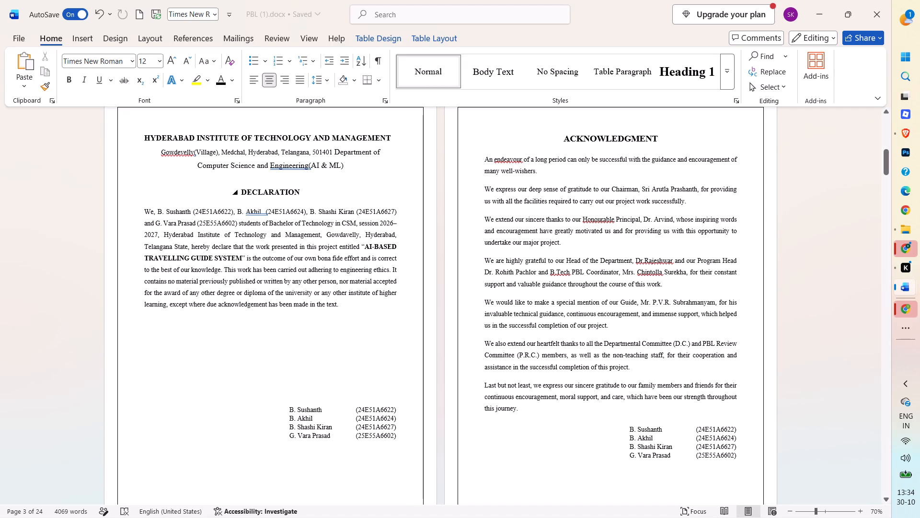
scroll(535, 269, up, 18)
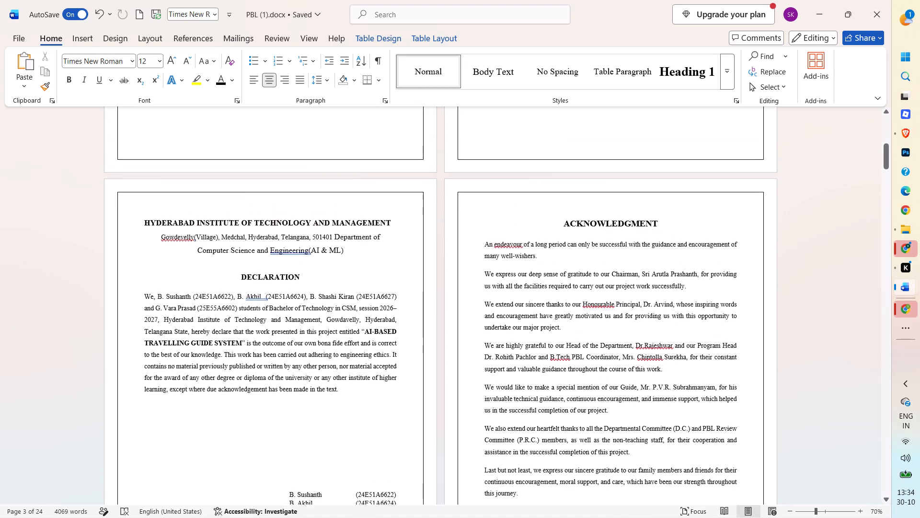
Select the guide's name under the Guide heading on the certificate page.
scroll(534, 269, up, 20)
scroll(534, 269, up, 6)
drag(540, 254, 474, 252)
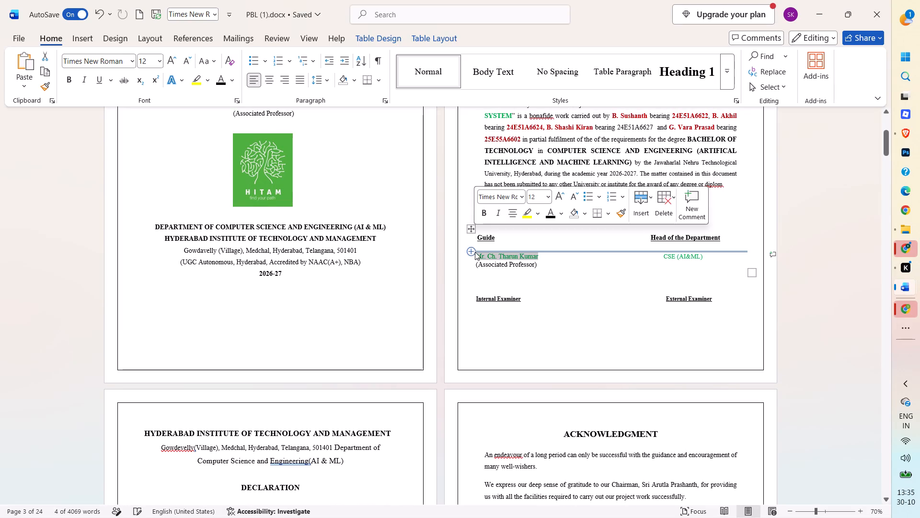
Copy the guide's name from the certificate page and paste it as text only over the guide's name in the Acknowledgment.
click(502, 256)
double_click(508, 257)
double_click(508, 257)
triple_click(508, 257)
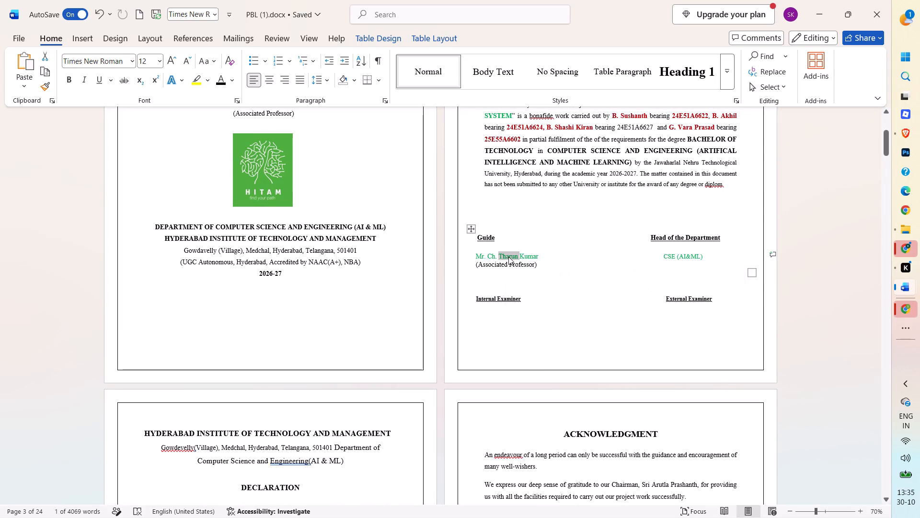
key(ctrl+c)
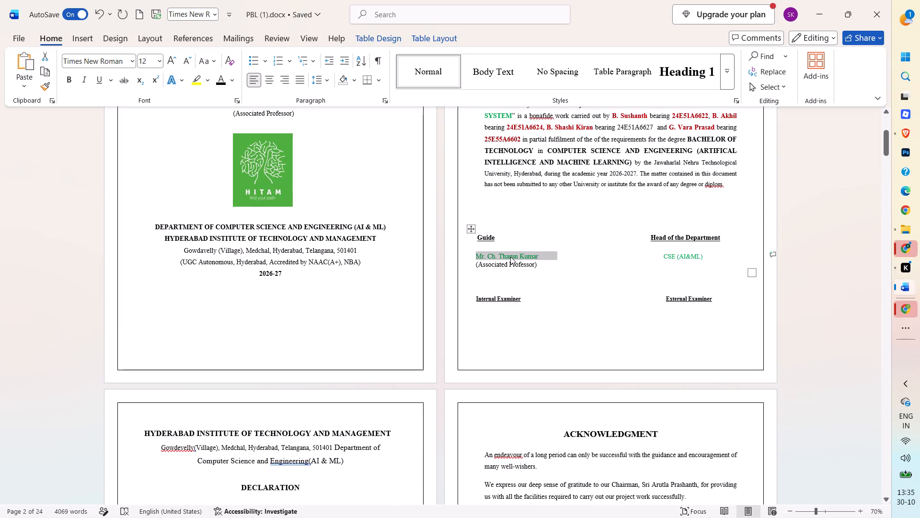
scroll(608, 235, down, 20)
scroll(608, 235, down, 20)
scroll(608, 235, down, 2)
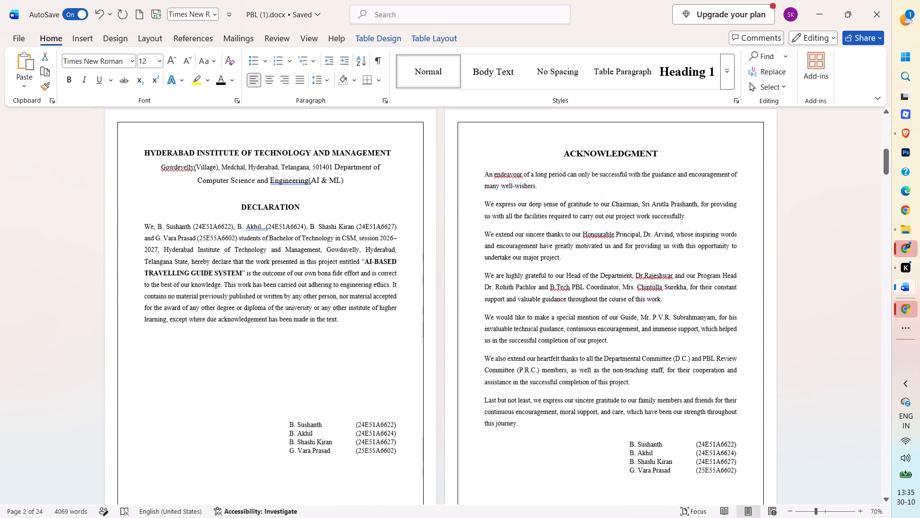
click(653, 307)
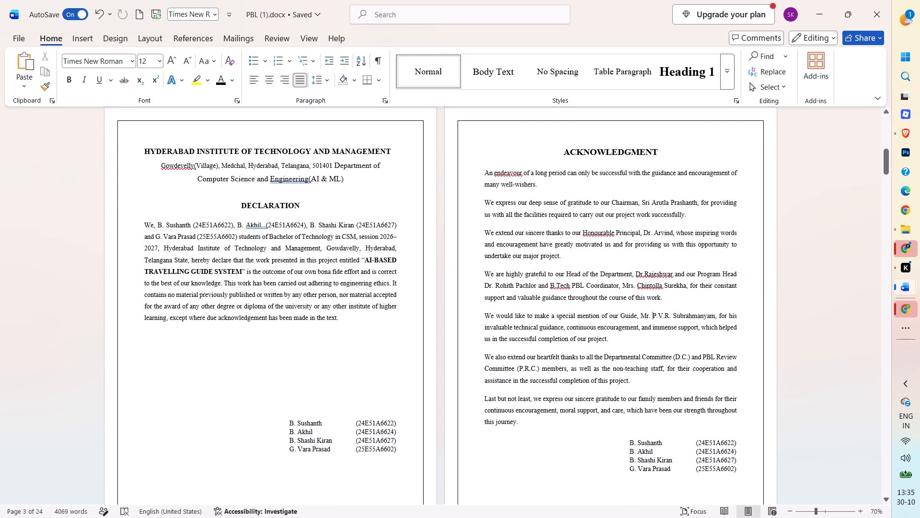
drag(715, 315, 667, 316)
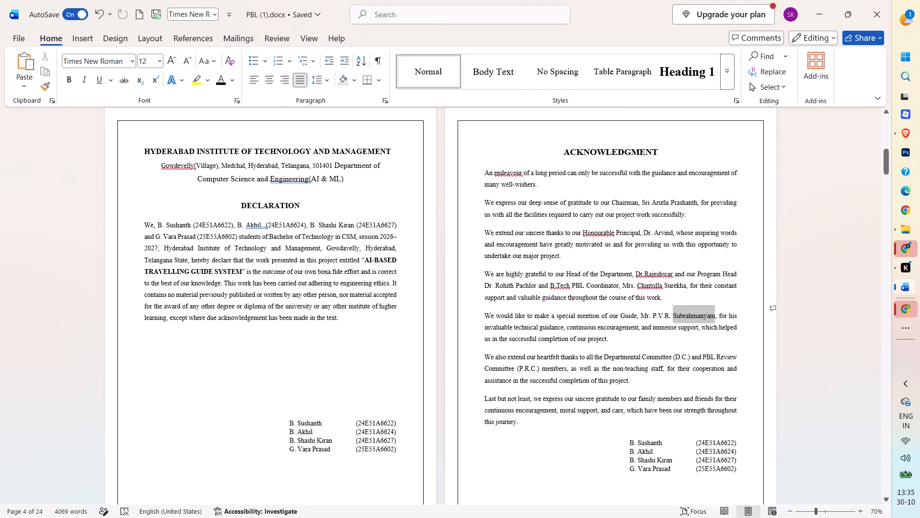
drag(667, 316, 641, 313)
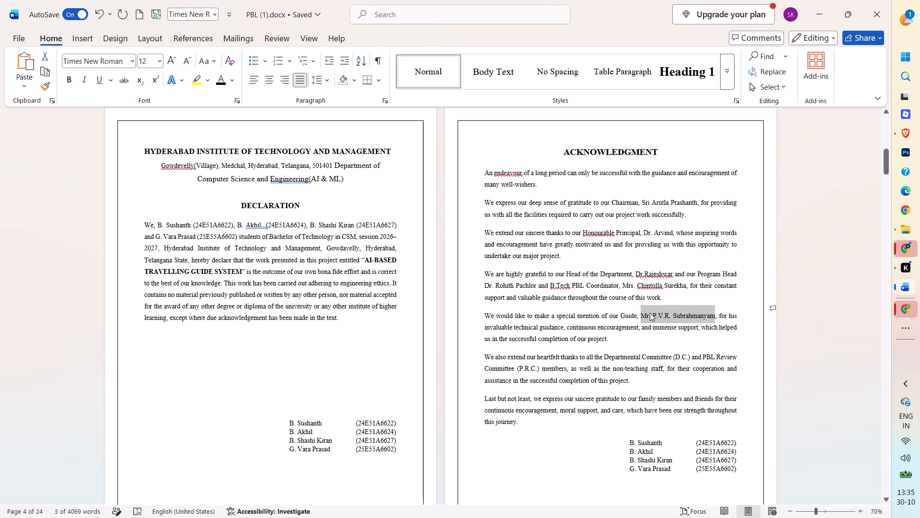
key(ctrl+v)
click(719, 320)
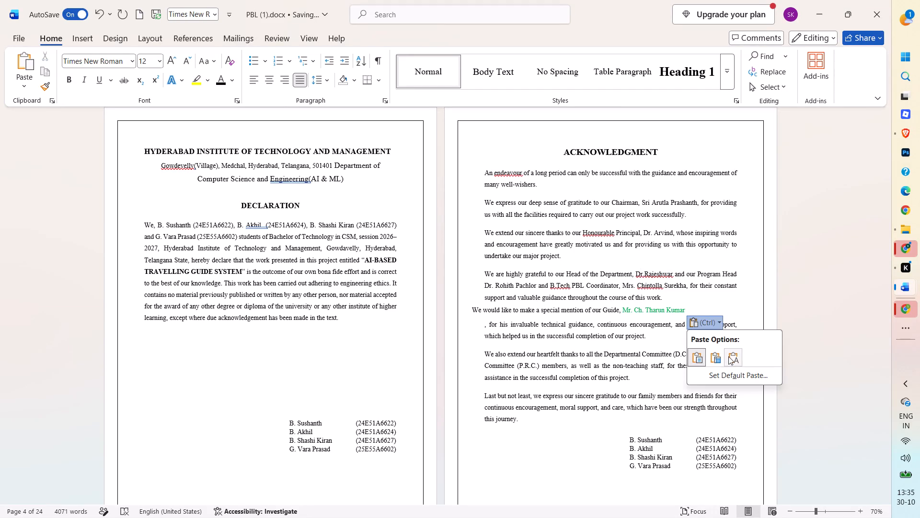
click(728, 356)
click(790, 309)
click(837, 291)
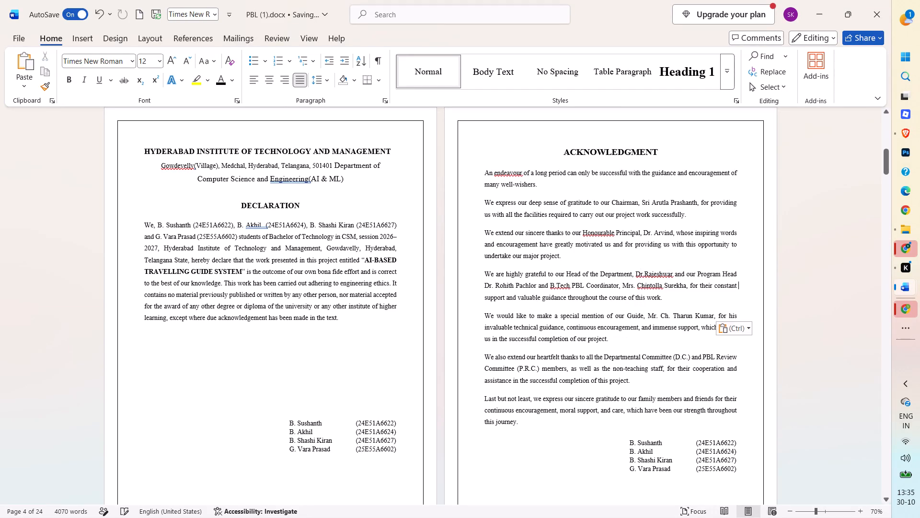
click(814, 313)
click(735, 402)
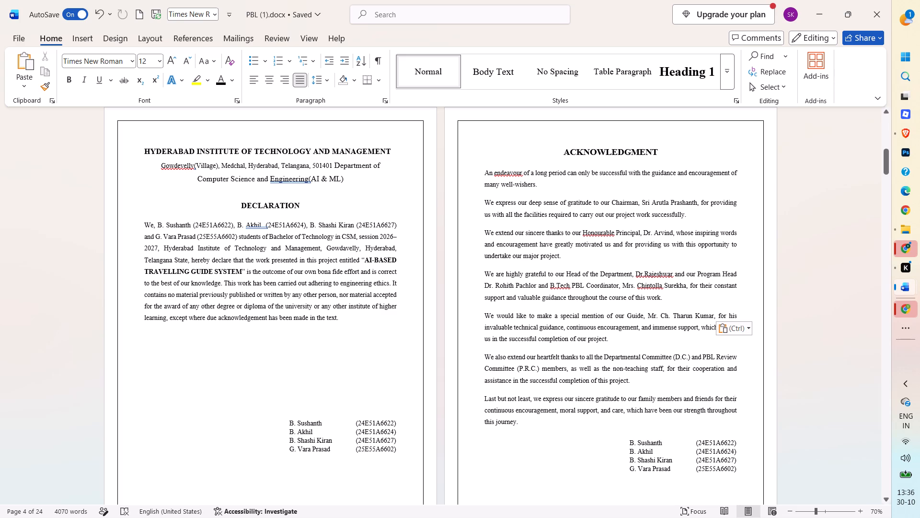
Replace the B.Tech PBL Coordinator's name after Mrs. in the Acknowledgment with the new coordinator's name, keeping the comma after it.
click(682, 286)
key(Right)
key(BackSpace)
key(BackSpace)
key(BackSpace)
key(BackSpace)
key(BackSpace)
key(BackSpace)
key(BackSpace)
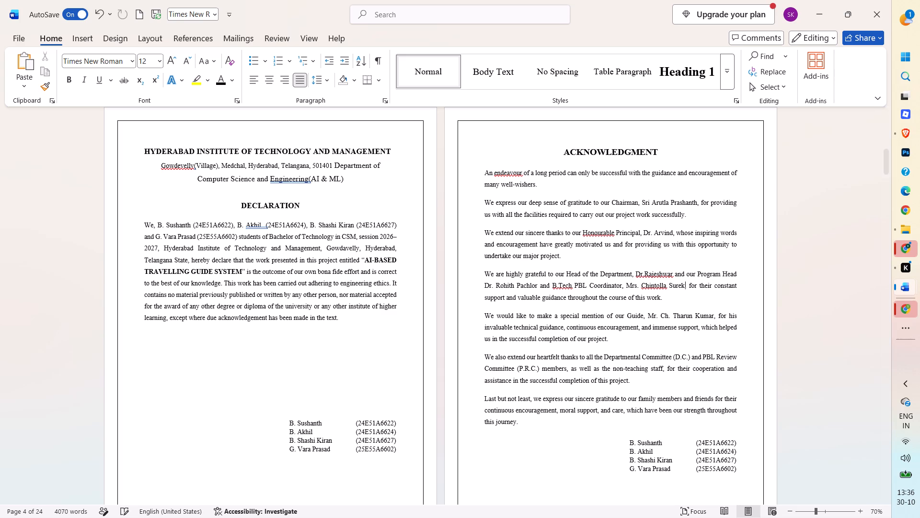
key(BackSpace)
key(BackSpace)
key(BackSpace)
key(BackSpace)
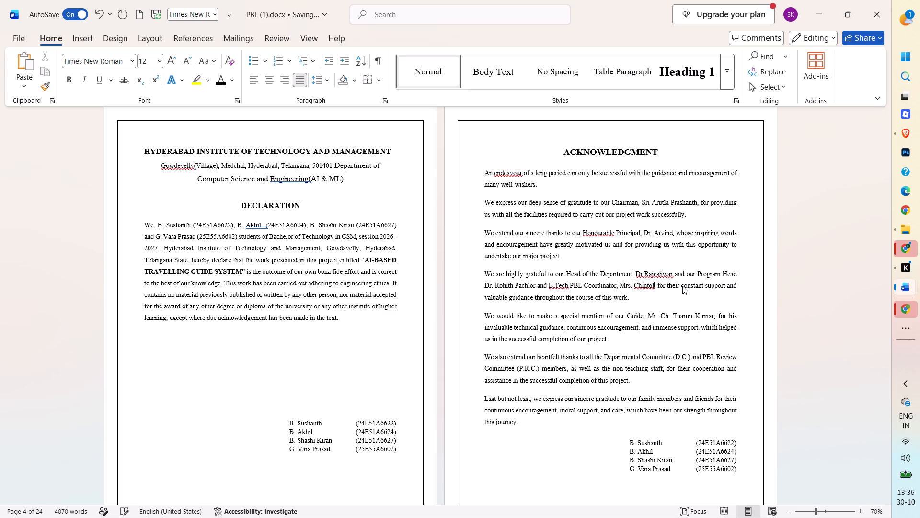
key(BackSpace)
key(BackSpace)
key(BackSpace)
key(BackSpace)
key(BackSpace)
key(BackSpace)
key(BackSpace)
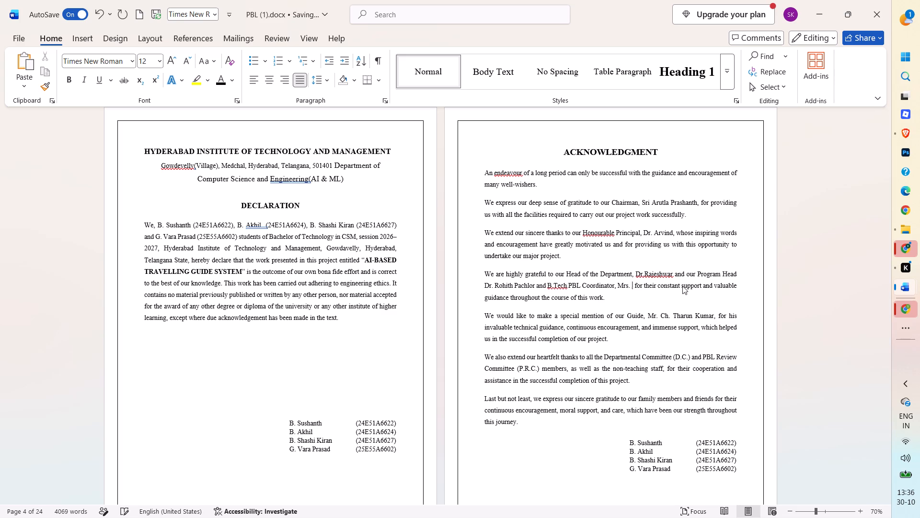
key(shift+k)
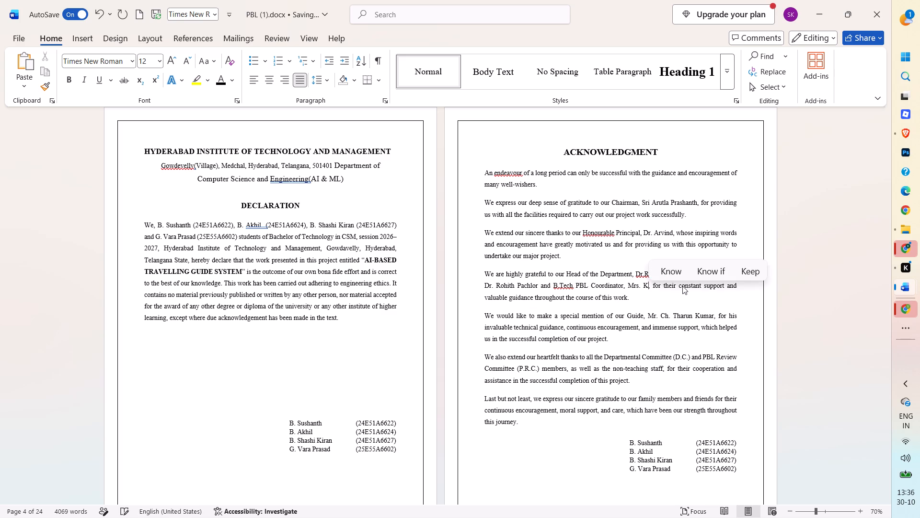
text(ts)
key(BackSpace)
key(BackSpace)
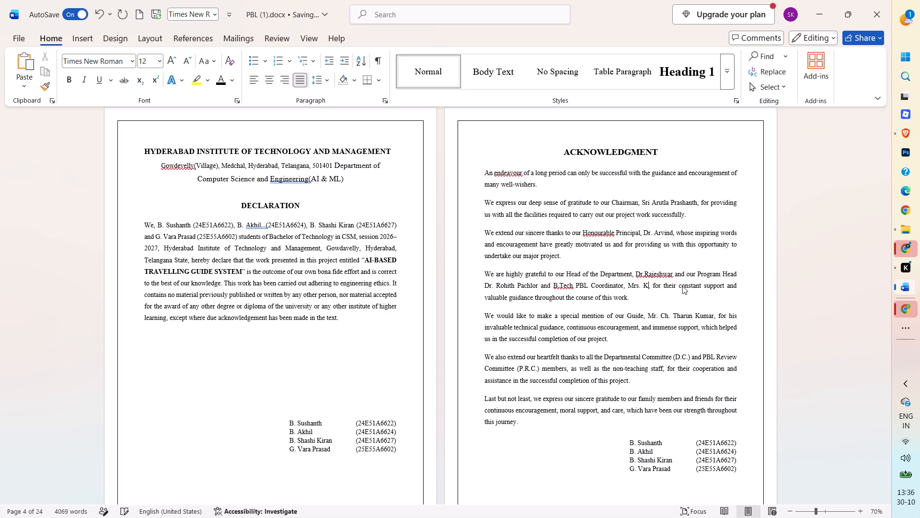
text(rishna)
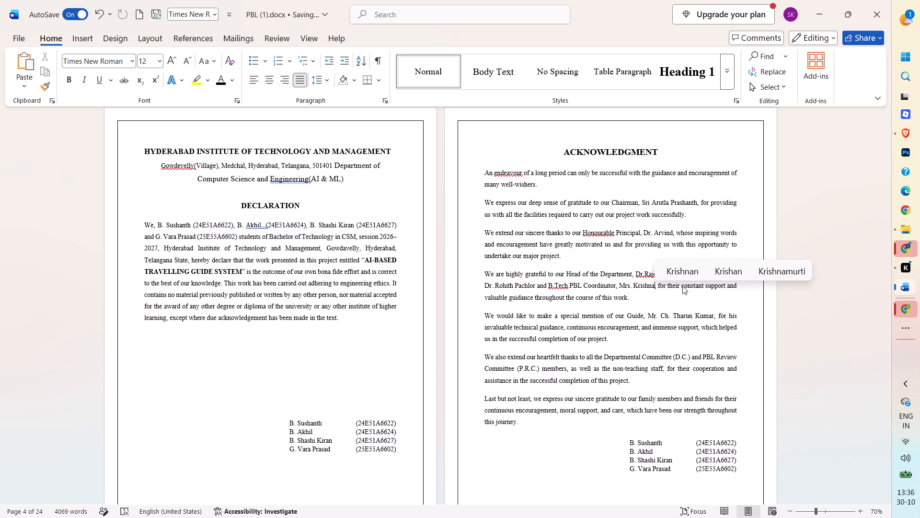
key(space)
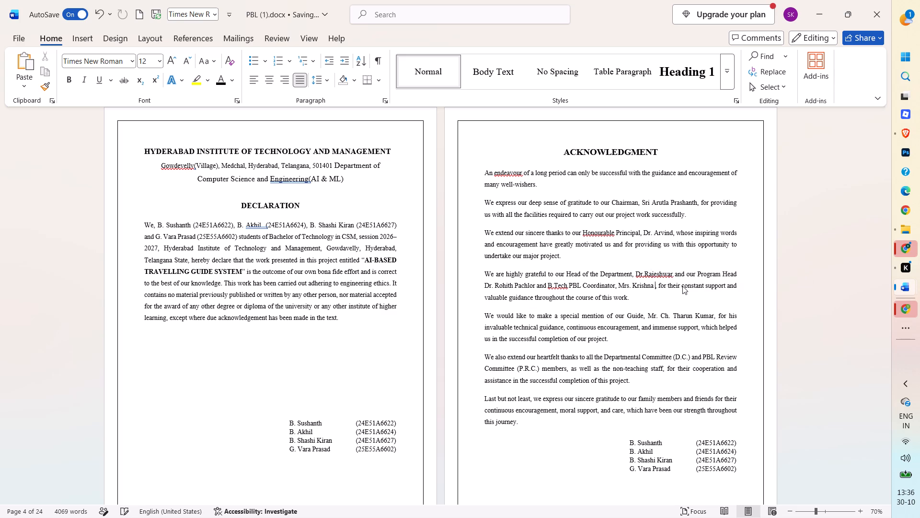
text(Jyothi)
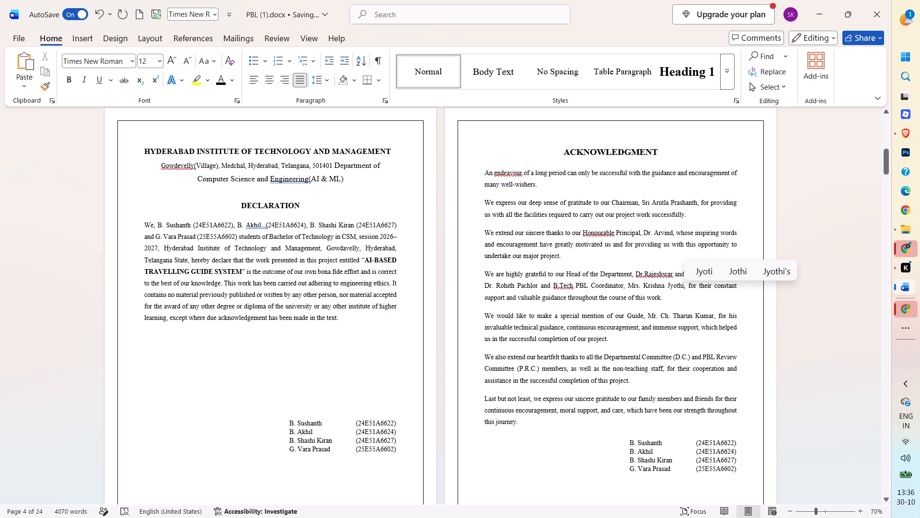
click(779, 313)
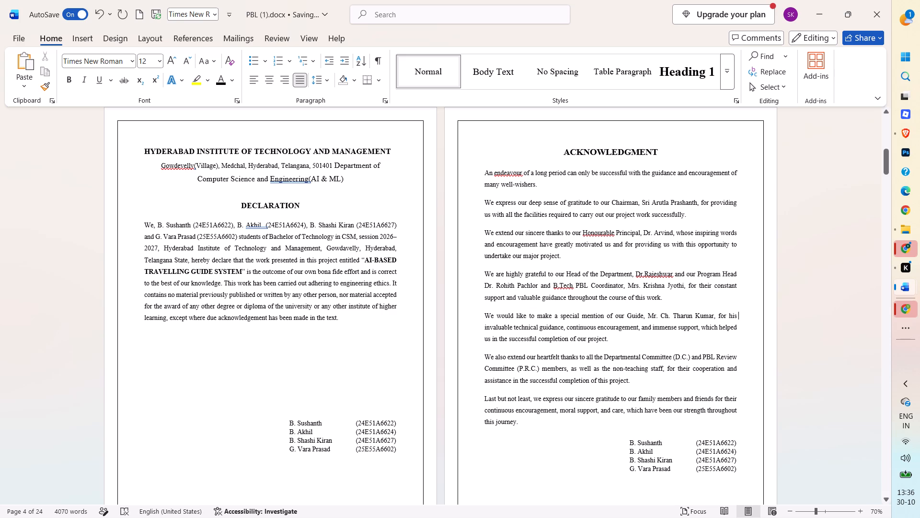
Review the Declaration, Acknowledgment, certificate and cover pages.
scroll(683, 281, down, 3)
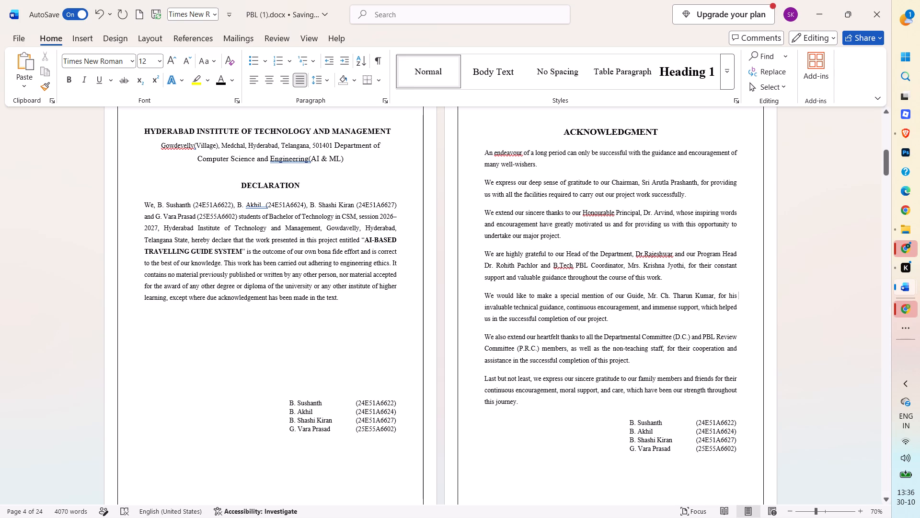
scroll(569, 328, up, 4)
scroll(569, 328, down, 5)
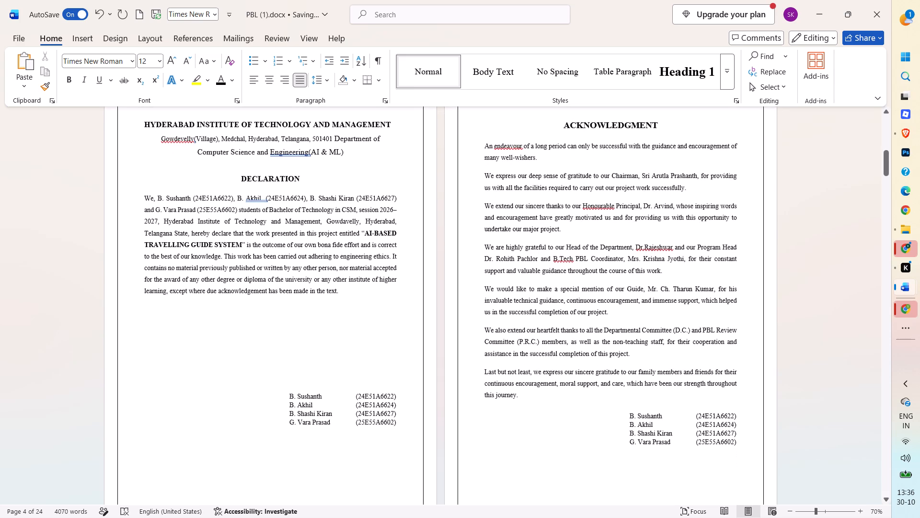
scroll(566, 327, up, 20)
scroll(566, 327, up, 15)
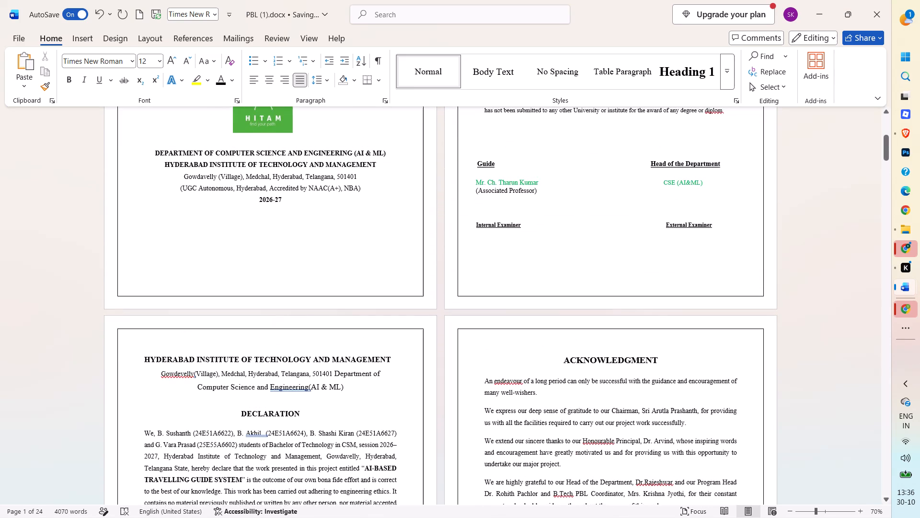
scroll(566, 327, up, 4)
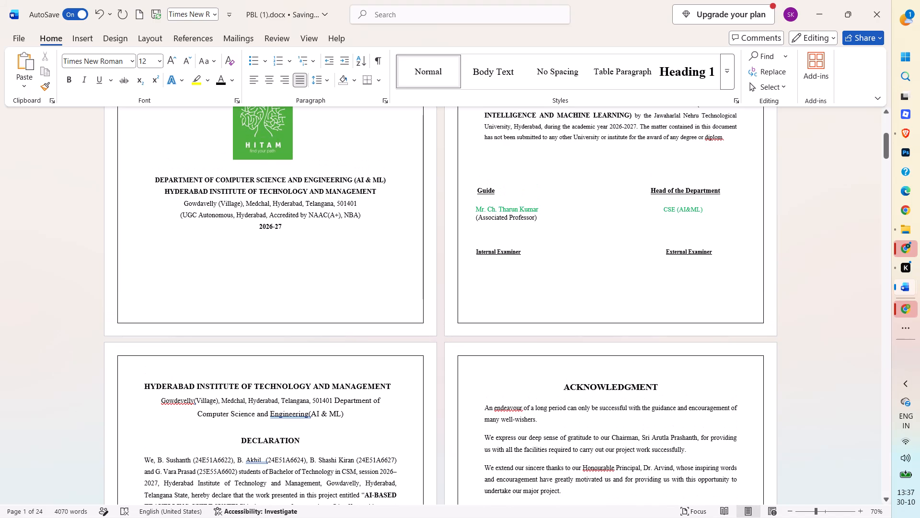
scroll(560, 331, up, 5)
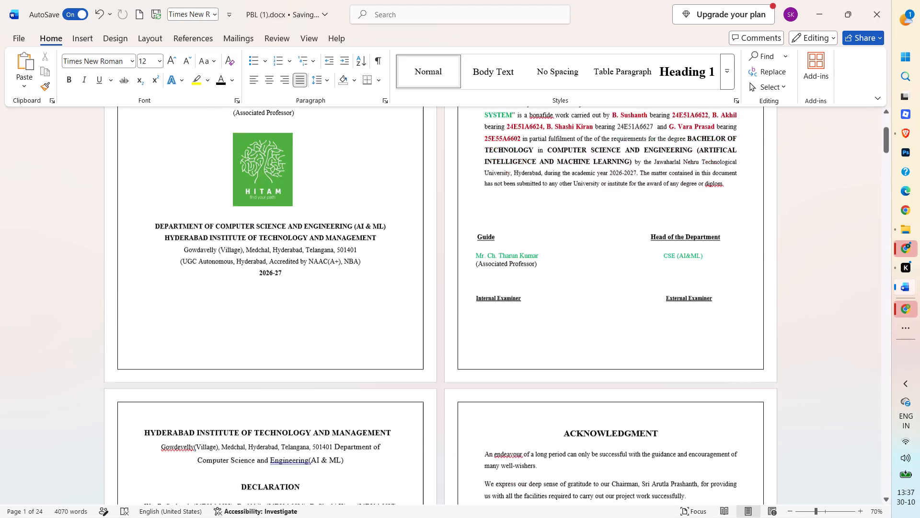
scroll(560, 331, up, 11)
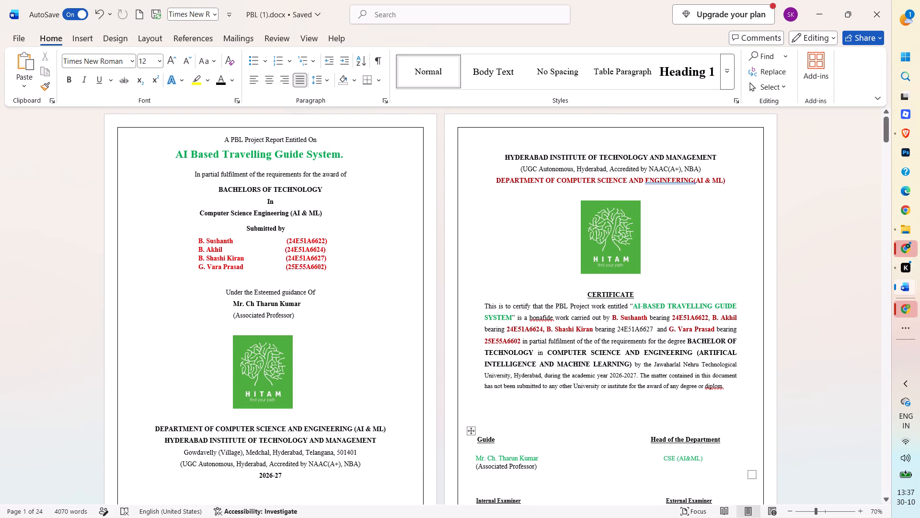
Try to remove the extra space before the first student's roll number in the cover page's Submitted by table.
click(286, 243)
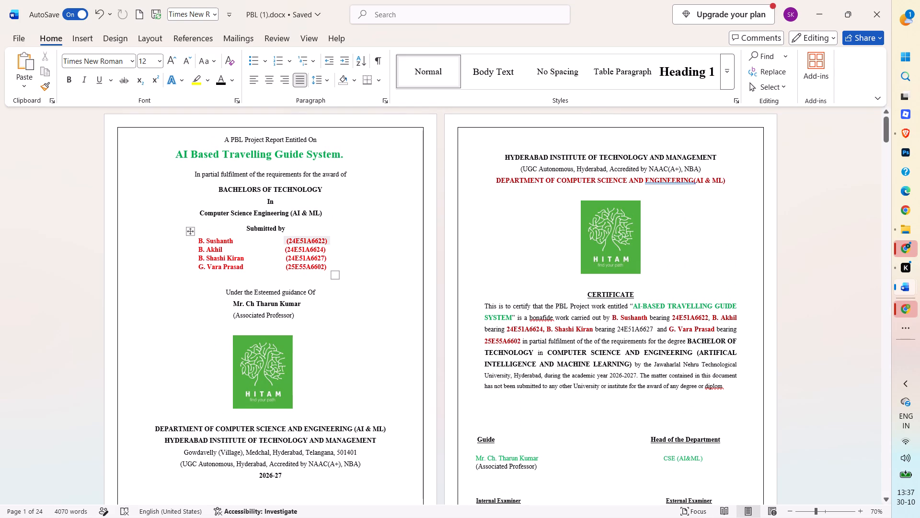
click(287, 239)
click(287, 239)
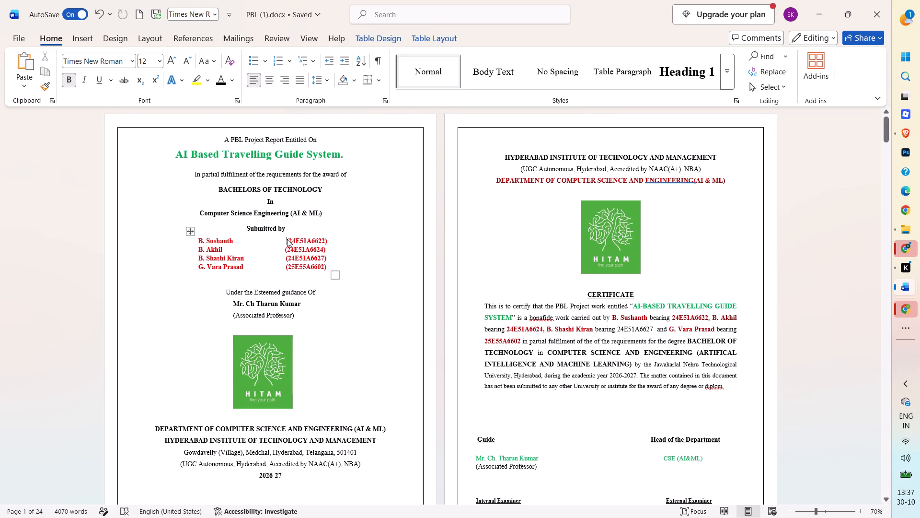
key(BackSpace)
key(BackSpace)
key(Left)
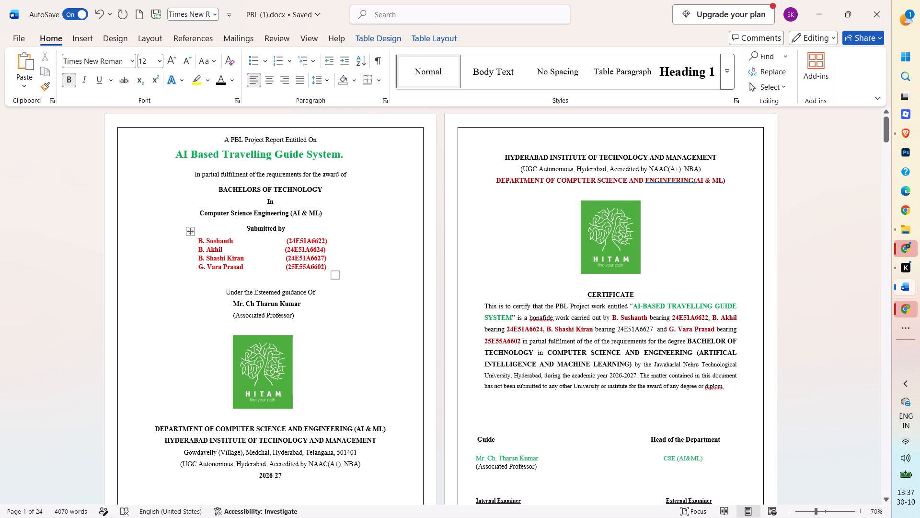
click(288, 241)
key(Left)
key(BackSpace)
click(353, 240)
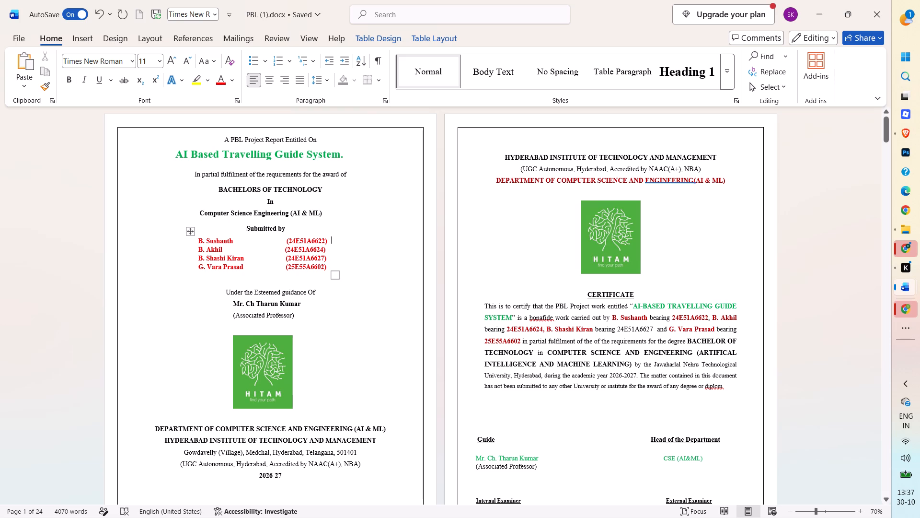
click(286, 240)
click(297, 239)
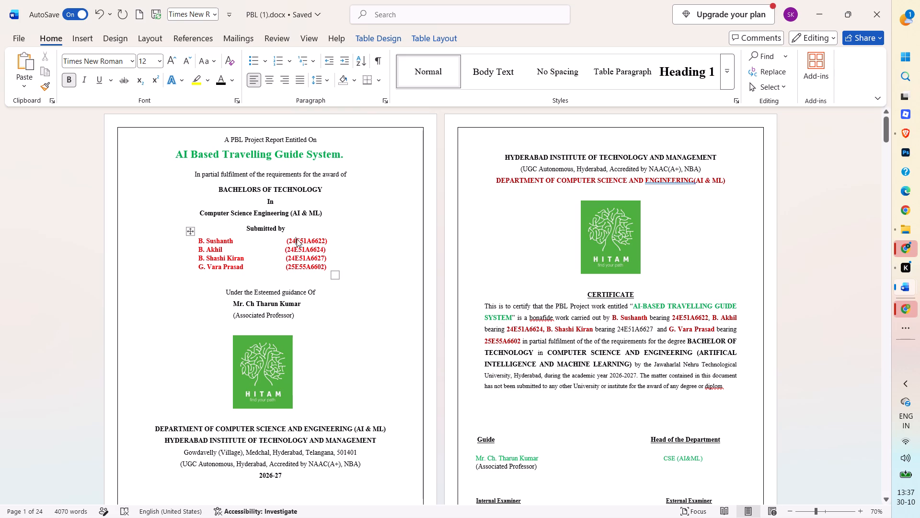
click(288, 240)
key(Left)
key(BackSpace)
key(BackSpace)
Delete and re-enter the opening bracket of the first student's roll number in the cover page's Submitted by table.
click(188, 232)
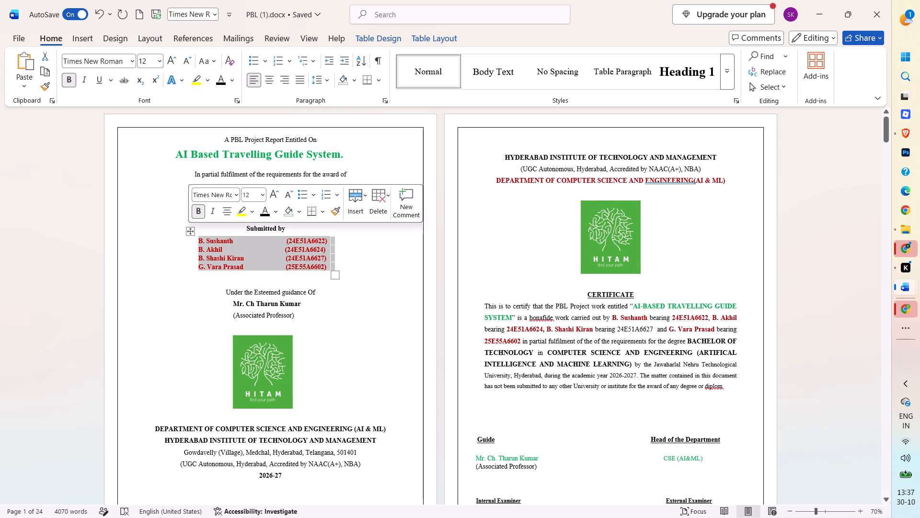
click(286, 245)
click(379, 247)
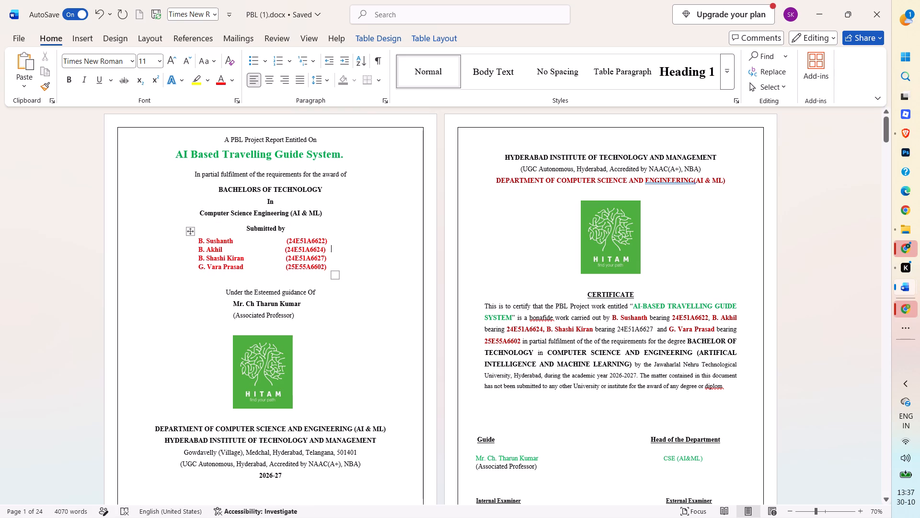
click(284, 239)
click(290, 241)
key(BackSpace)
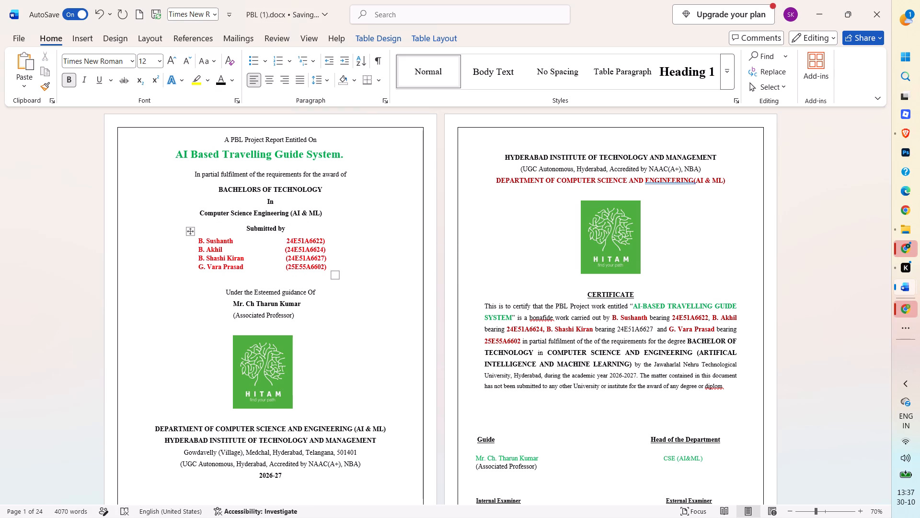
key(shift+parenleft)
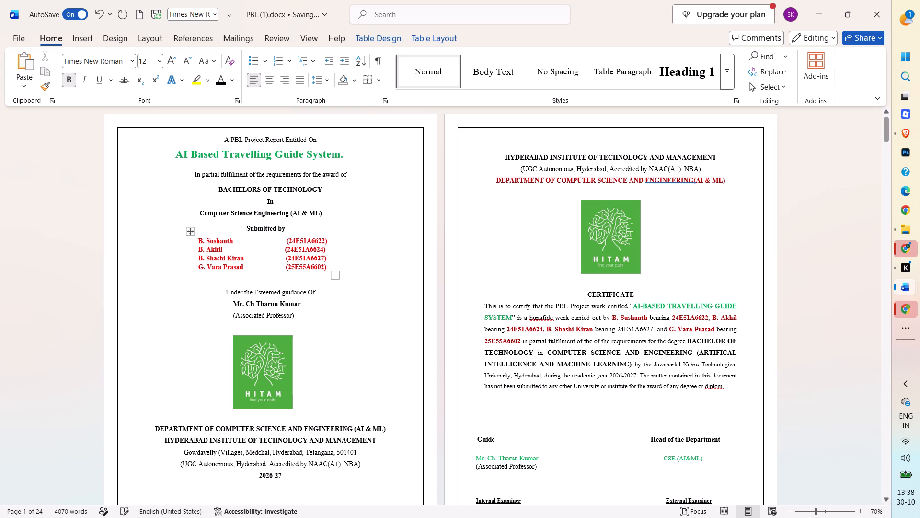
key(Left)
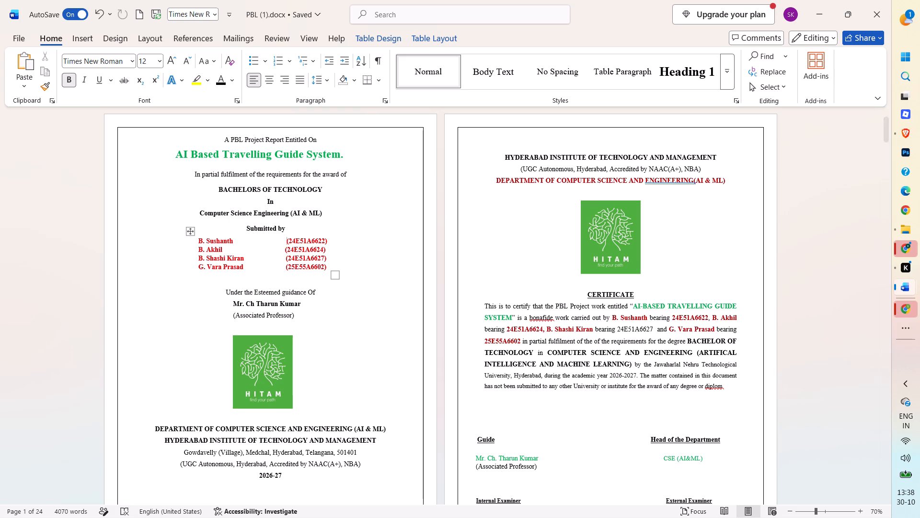
Review the cover and certificate pages, including the misspelled last word of the certificate paragraph.
scroll(375, 292, down, 1)
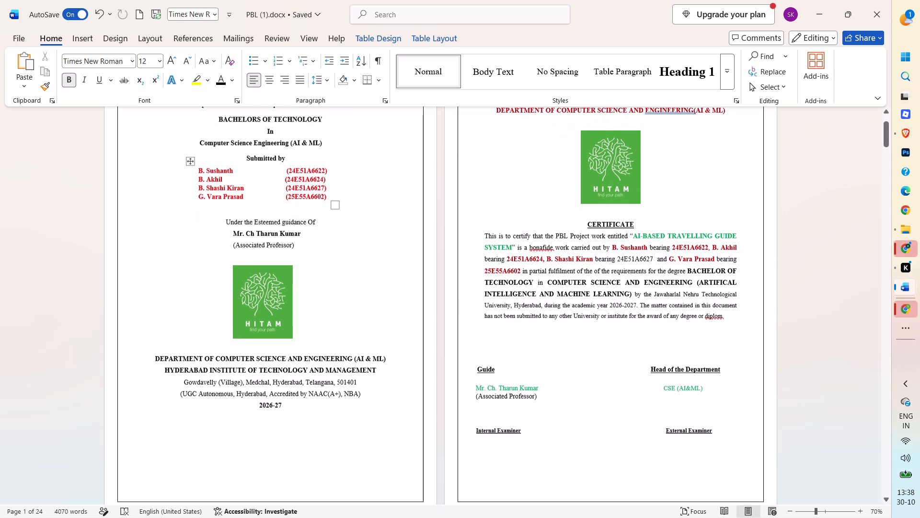
scroll(375, 292, down, 1)
scroll(375, 292, up, 2)
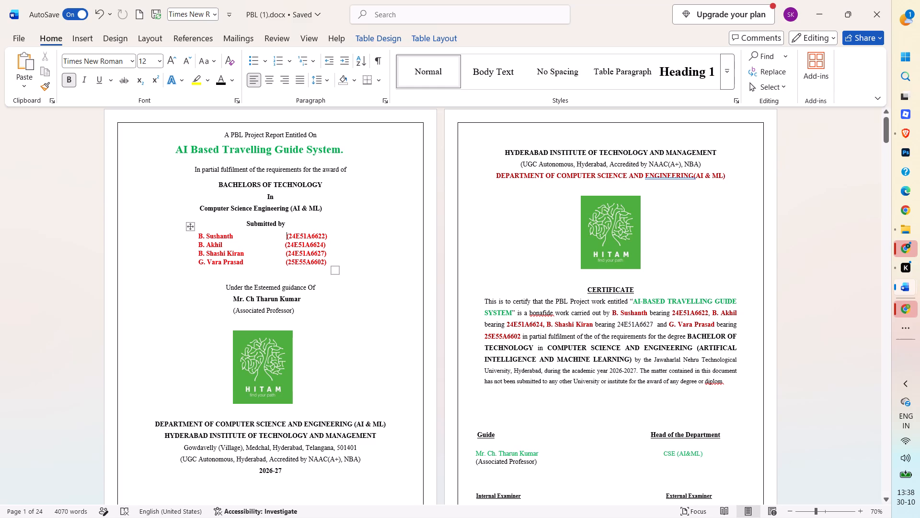
click(711, 381)
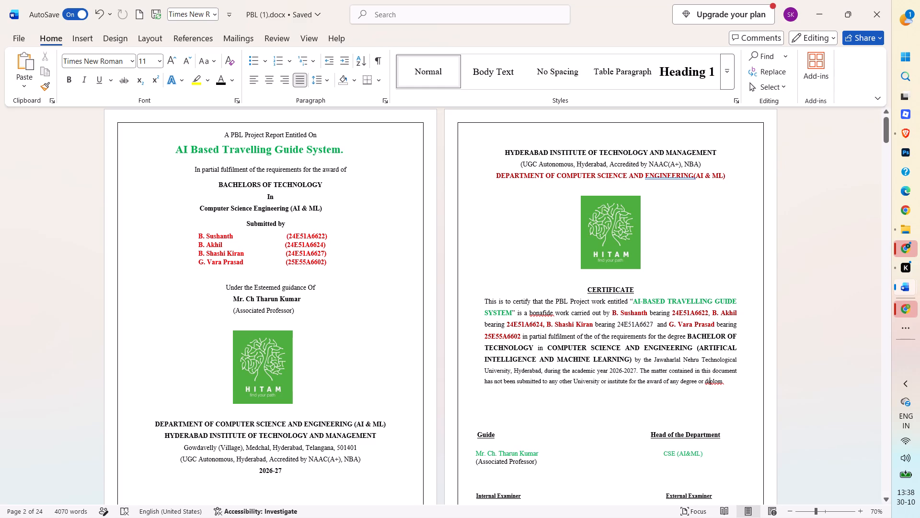
scroll(722, 383, down, 1)
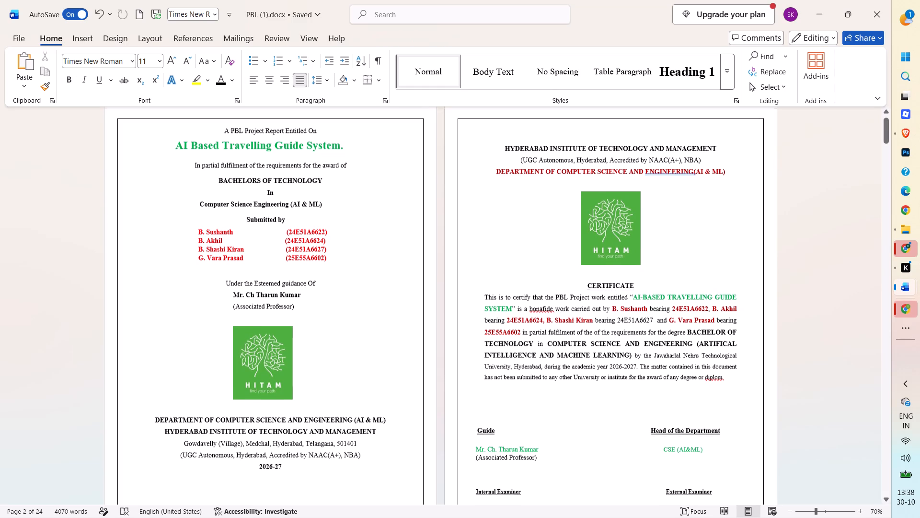
scroll(722, 383, down, 2)
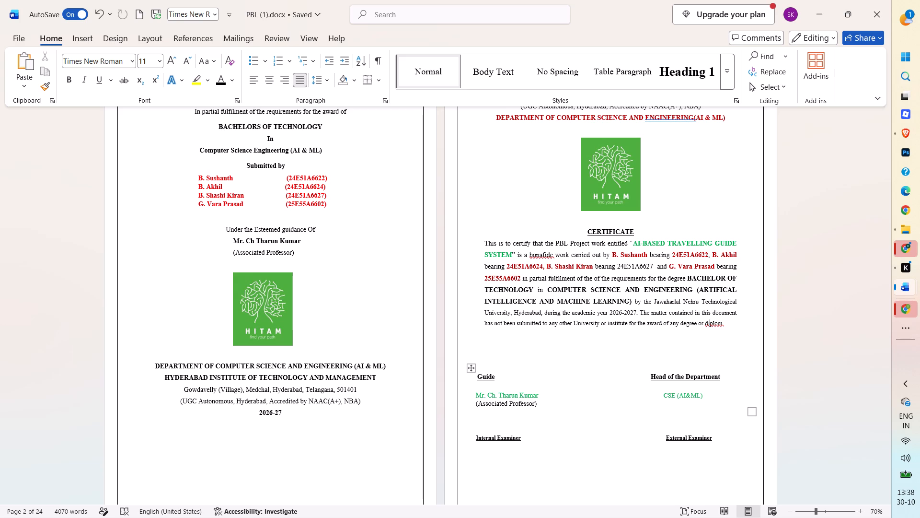
scroll(722, 383, left, 1)
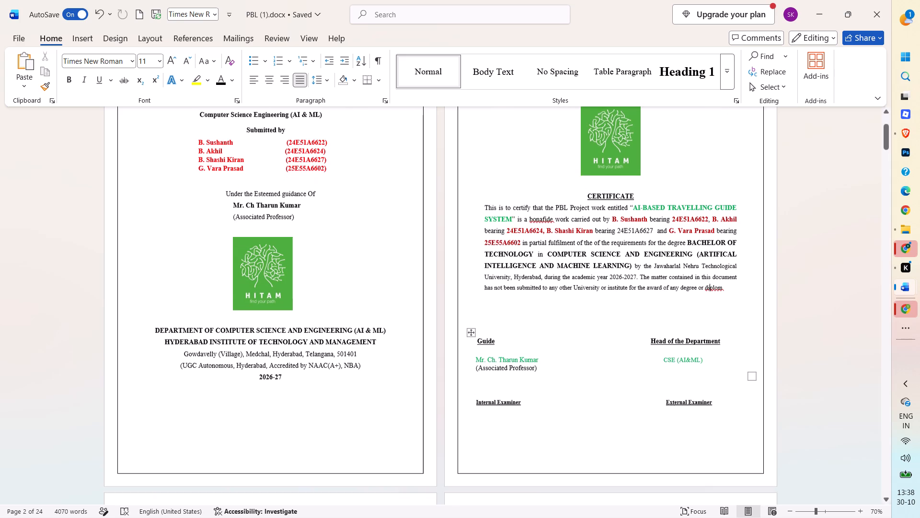
scroll(722, 383, left, 1)
scroll(722, 383, up, 1)
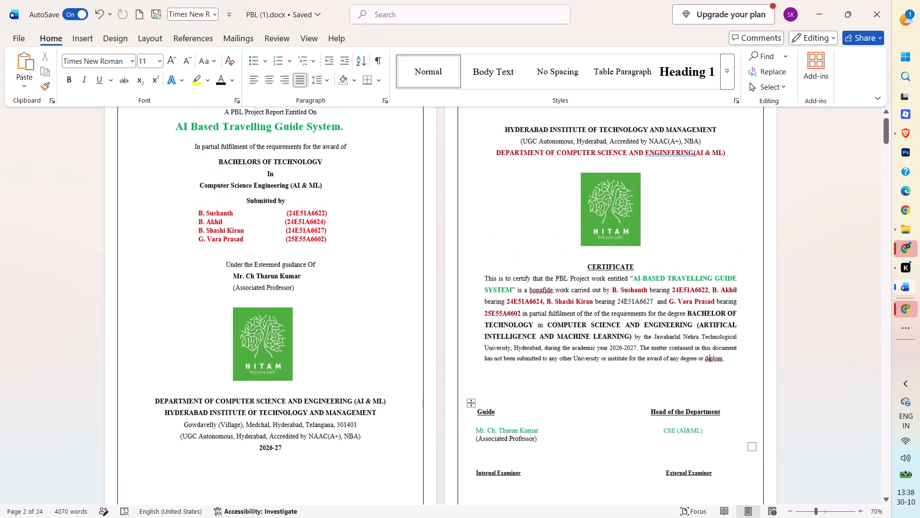
scroll(722, 383, up, 1)
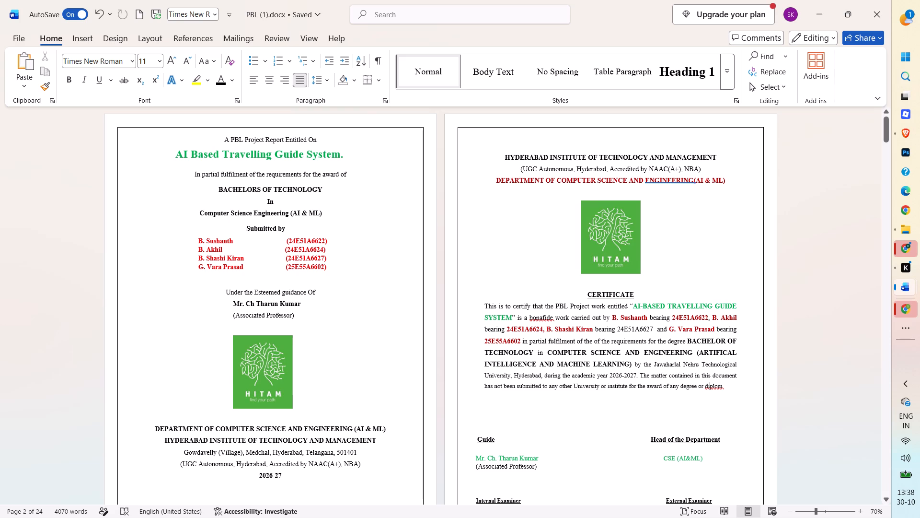
Copy the bold dark-red formatting of the first student's roll number onto the third student's roll number in the certificate paragraph.
drag(697, 320, 681, 318)
click(681, 318)
drag(690, 318, 687, 318)
drag(687, 318, 678, 315)
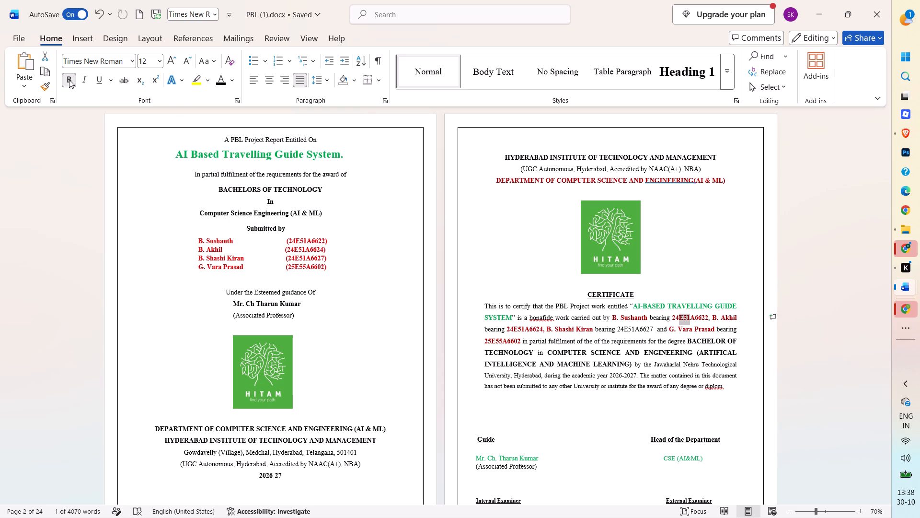
click(52, 84)
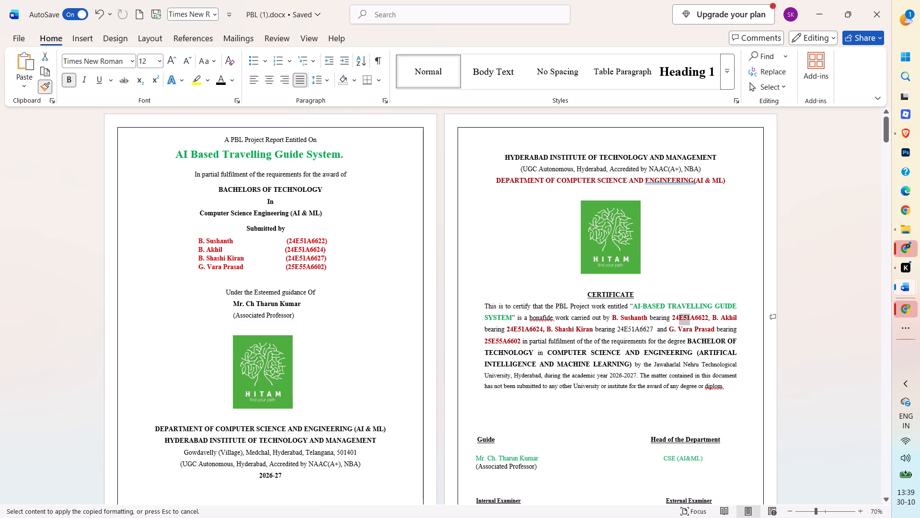
drag(653, 330, 616, 330)
click(719, 374)
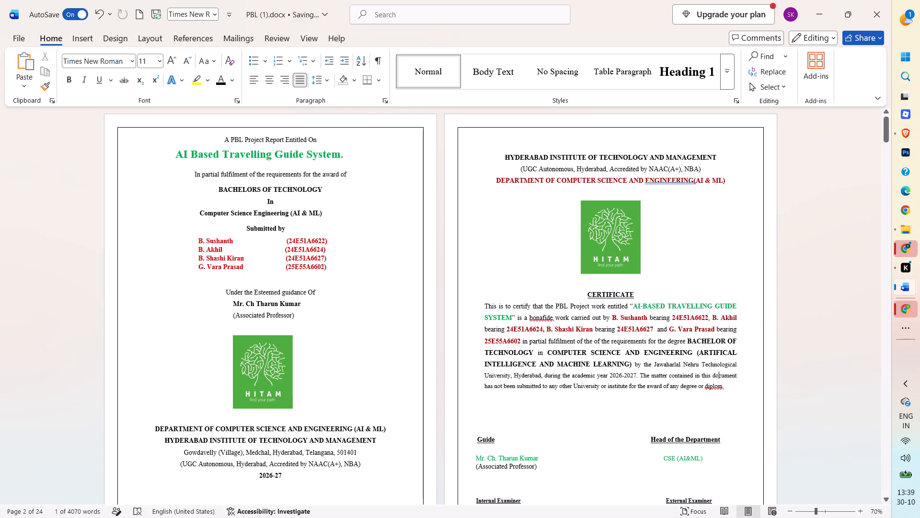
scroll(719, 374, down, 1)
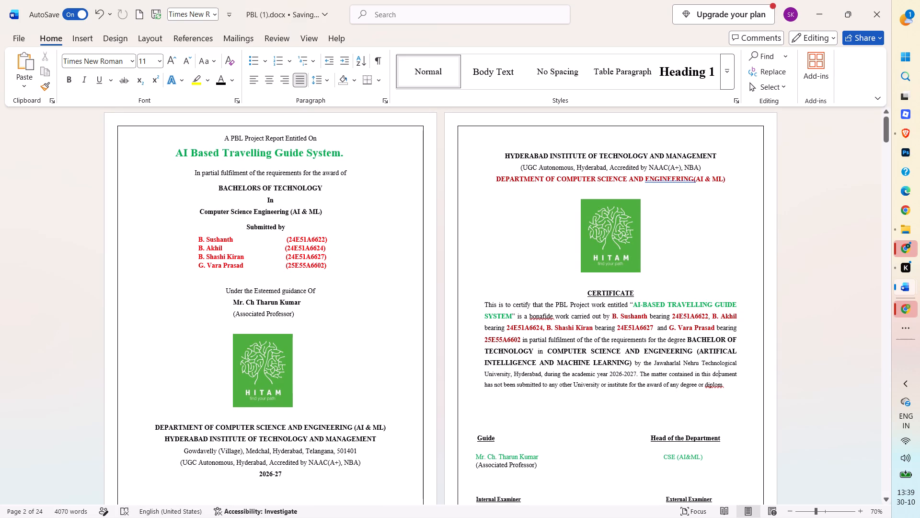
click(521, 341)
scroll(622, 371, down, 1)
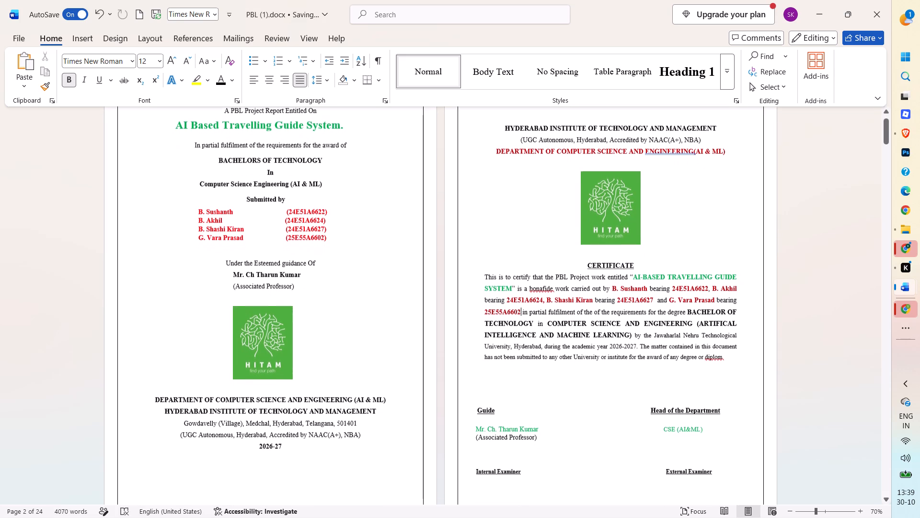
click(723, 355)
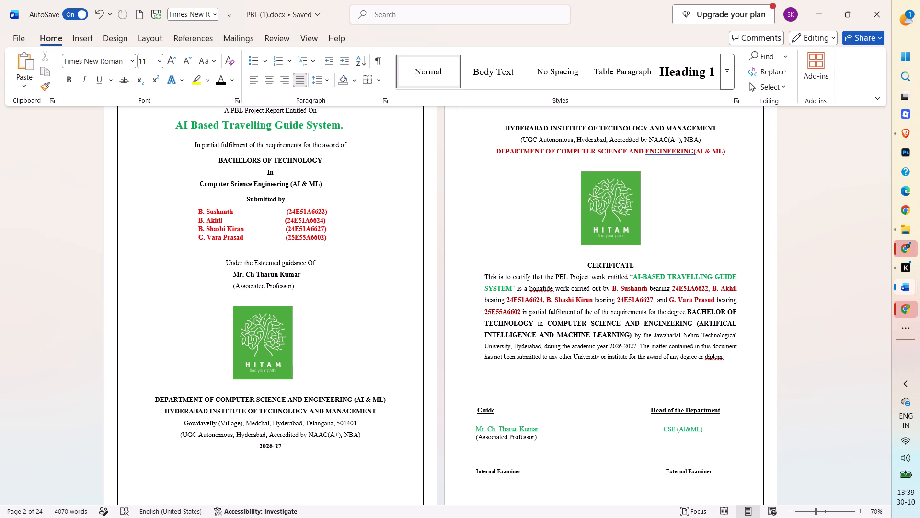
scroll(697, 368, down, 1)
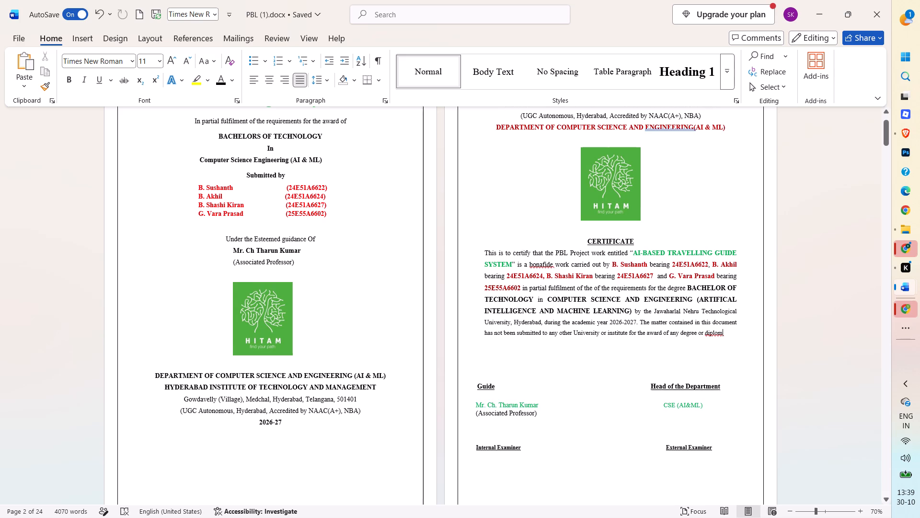
Place the text cursor at the start of the first student's roll number in the cover page's Submitted by table.
click(286, 189)
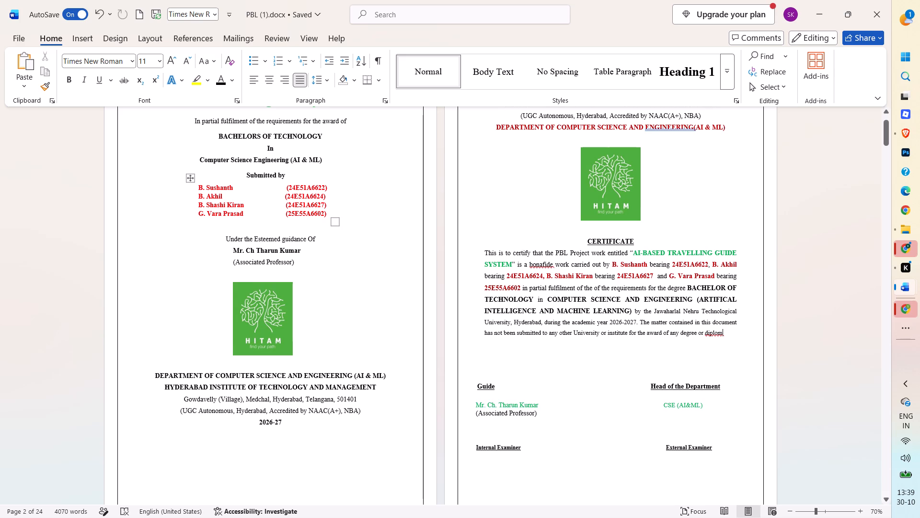
click(290, 188)
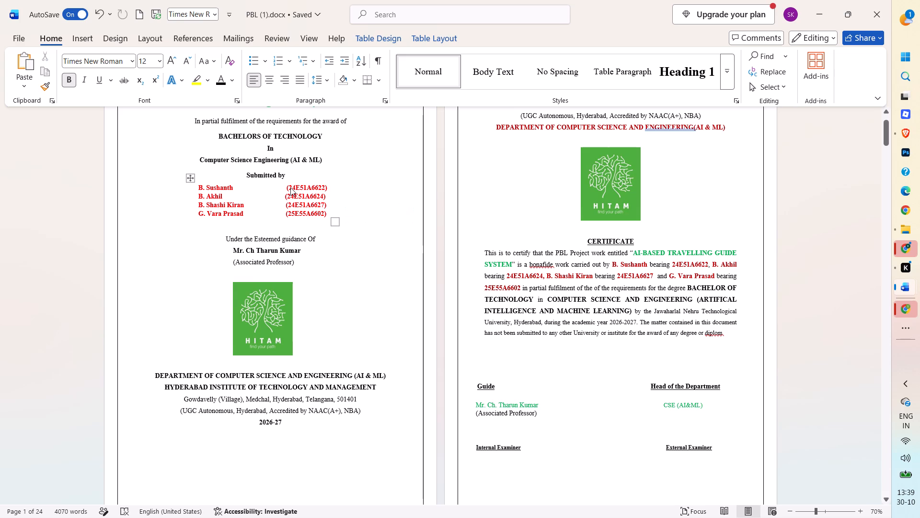
key(Left)
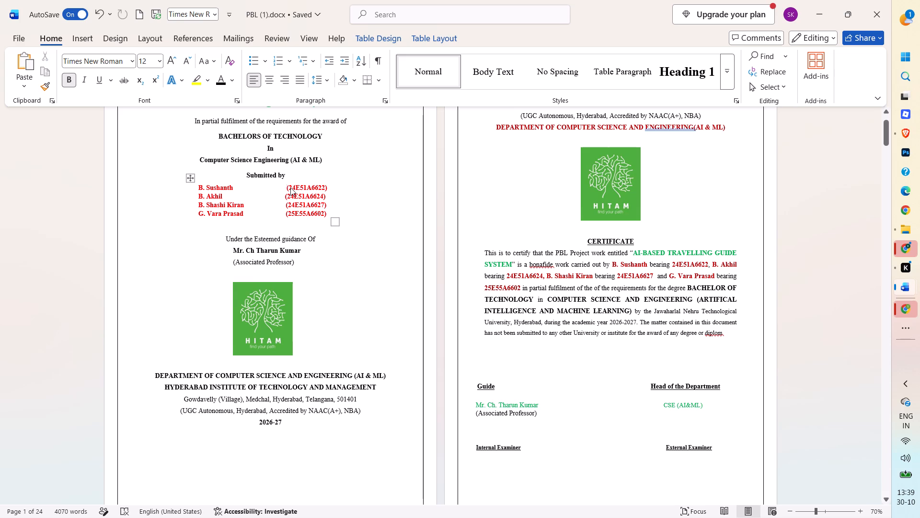
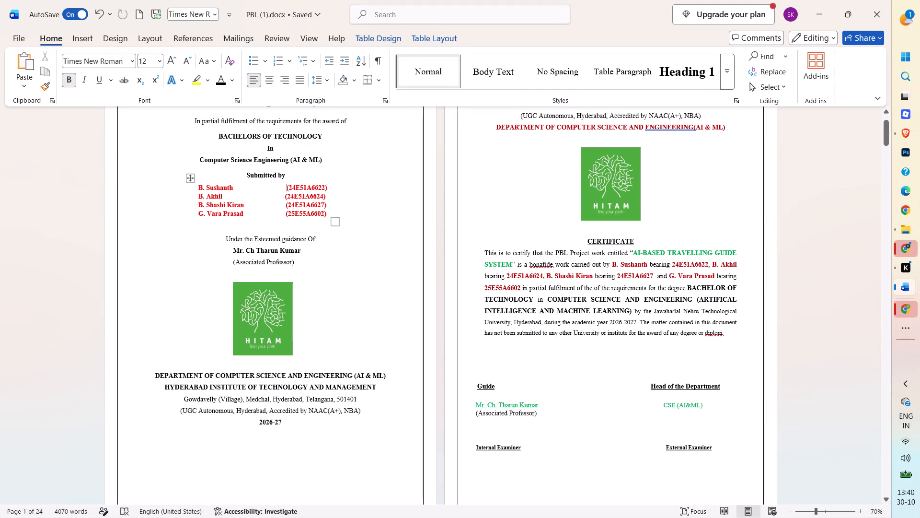
Insert a space before "(AI & ML)" in the department line of both the certificate page and the declaration page.
click(693, 125)
key(space)
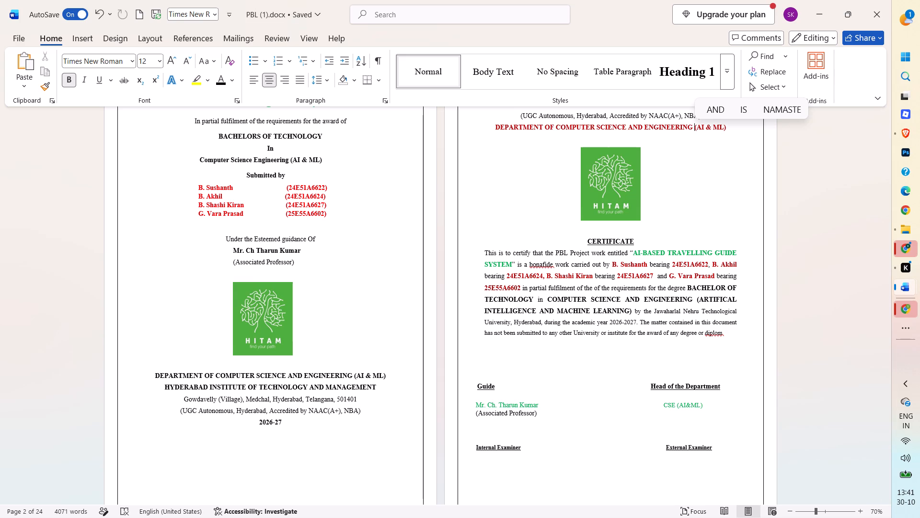
scroll(733, 132, down, 11)
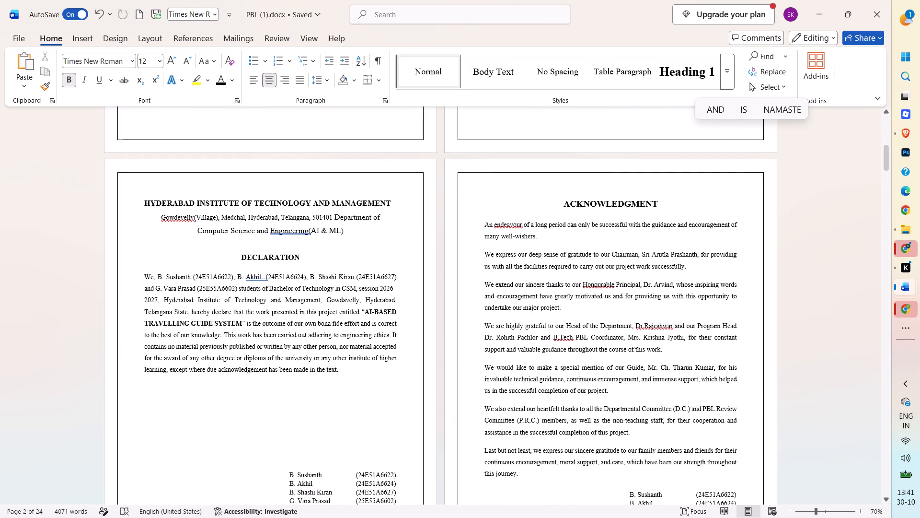
click(308, 234)
key(space)
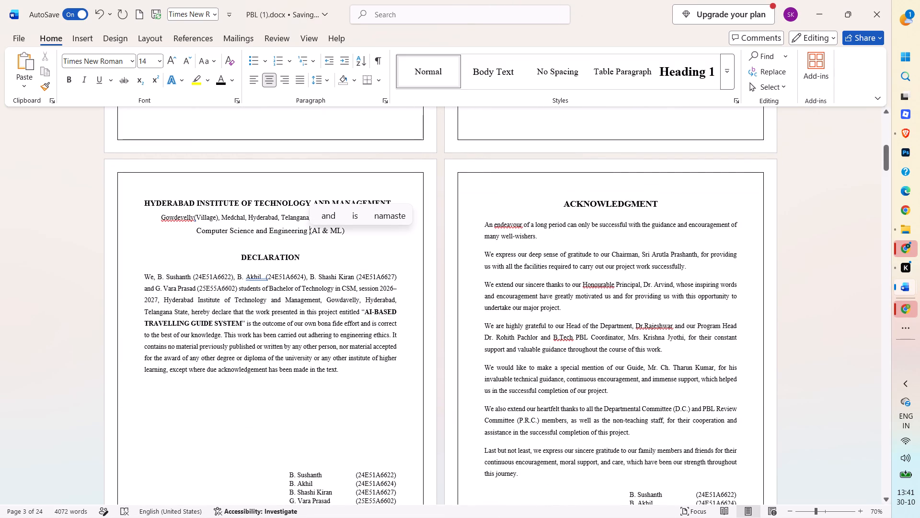
click(193, 219)
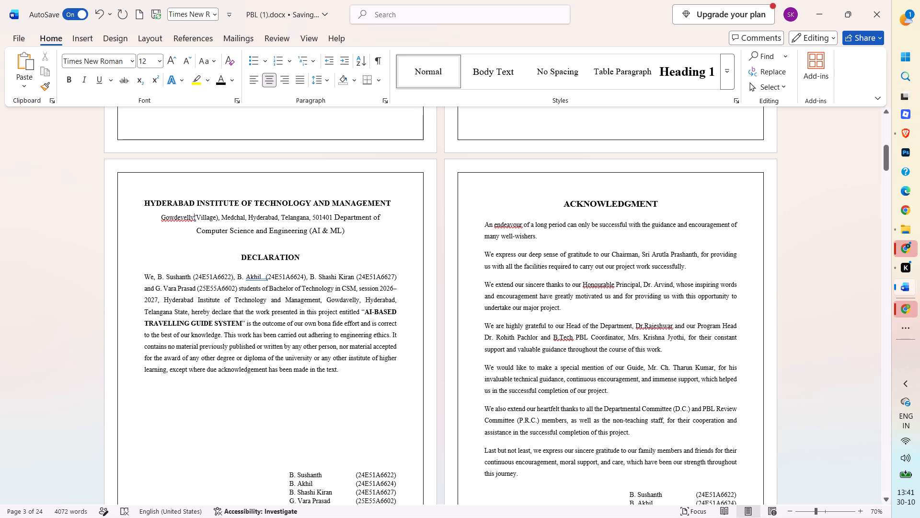
key(space)
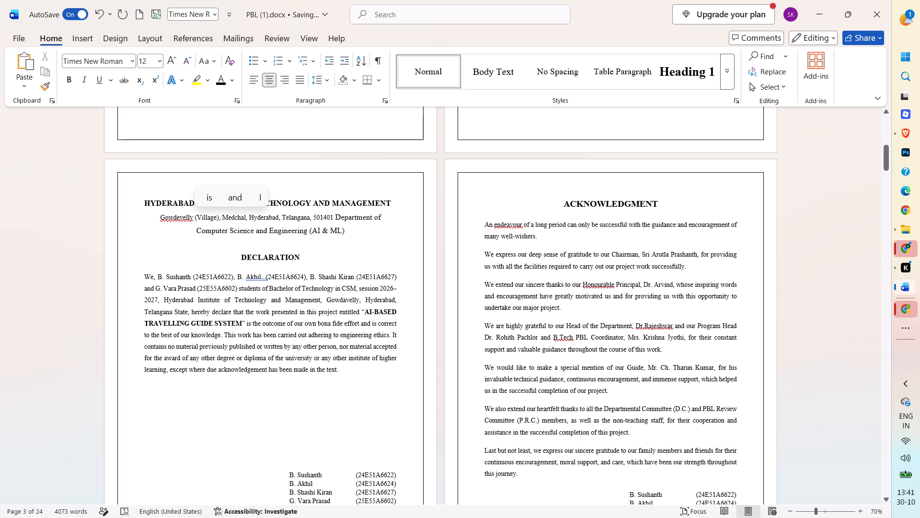
right_click(173, 218)
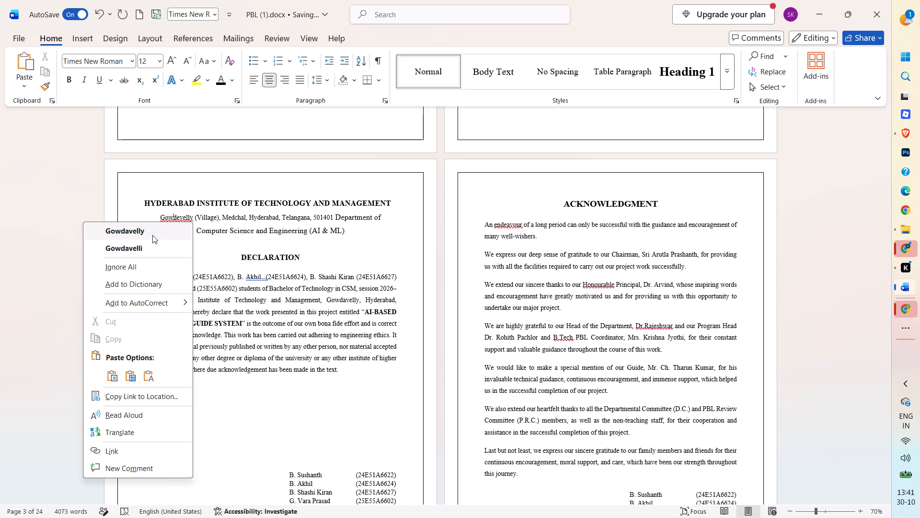
click(177, 267)
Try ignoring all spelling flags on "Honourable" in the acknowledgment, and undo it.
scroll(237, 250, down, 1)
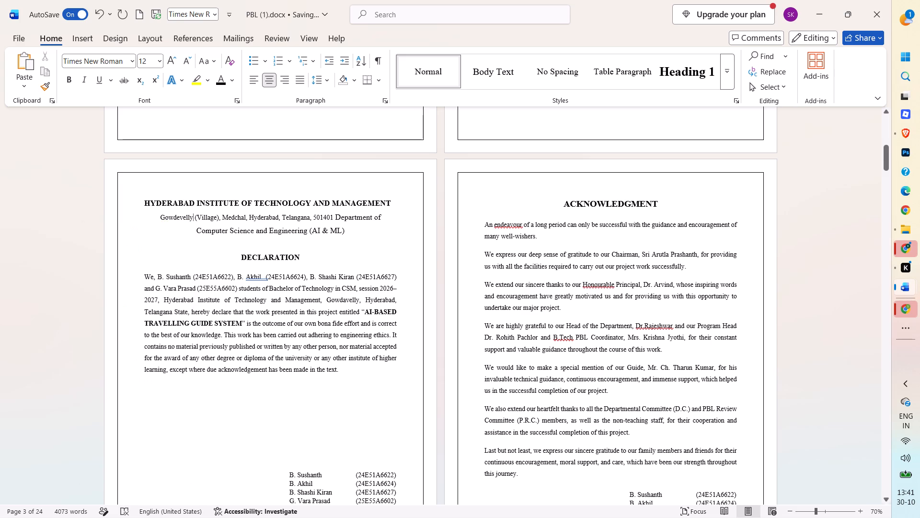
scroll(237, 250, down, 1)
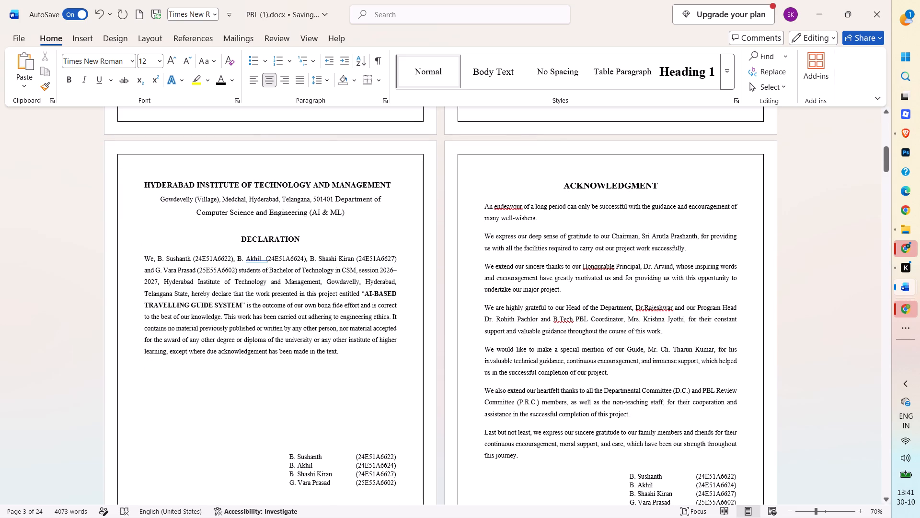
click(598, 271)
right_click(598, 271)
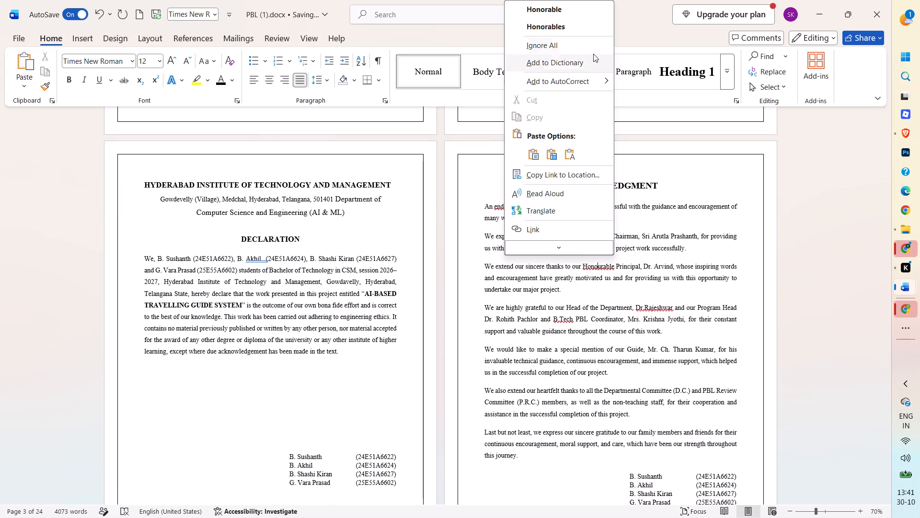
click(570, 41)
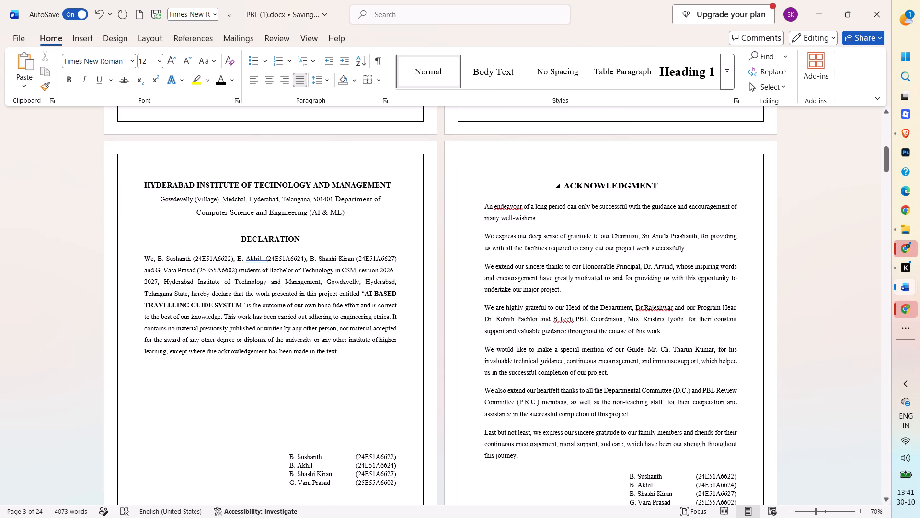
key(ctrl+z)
Replace "Honourable" with the suggested spelling "Honorable" in the acknowledgment's paragraph thanking the Principal.
right_click(605, 268)
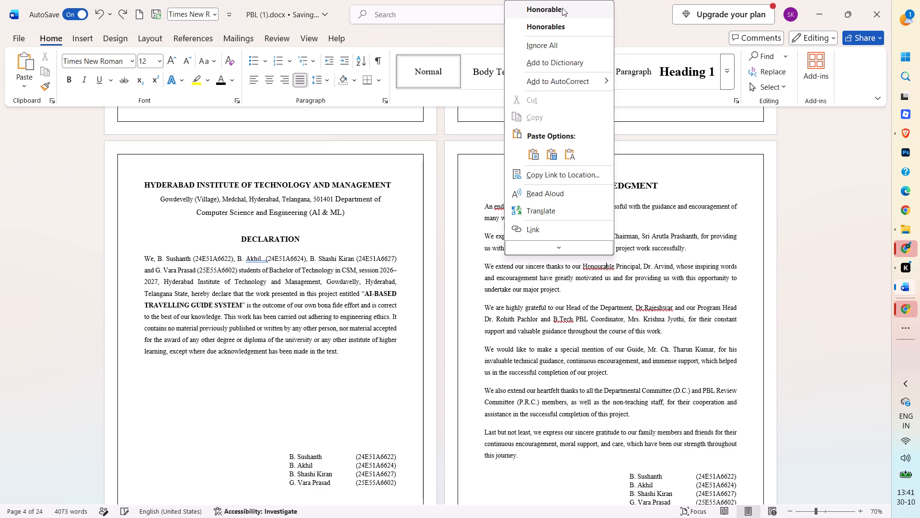
click(562, 8)
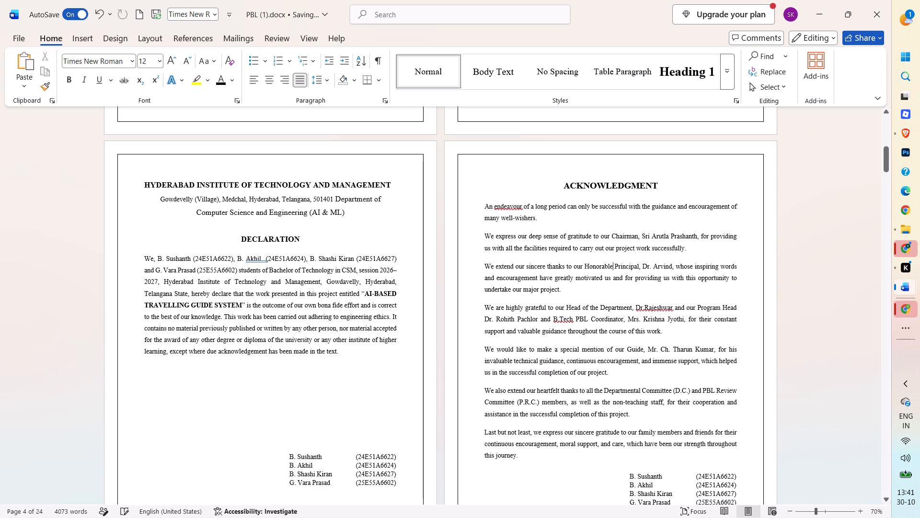
Check the spelling suggestions for "B.Tech" in the acknowledgment's Head of the Department paragraph.
scroll(649, 309, down, 1)
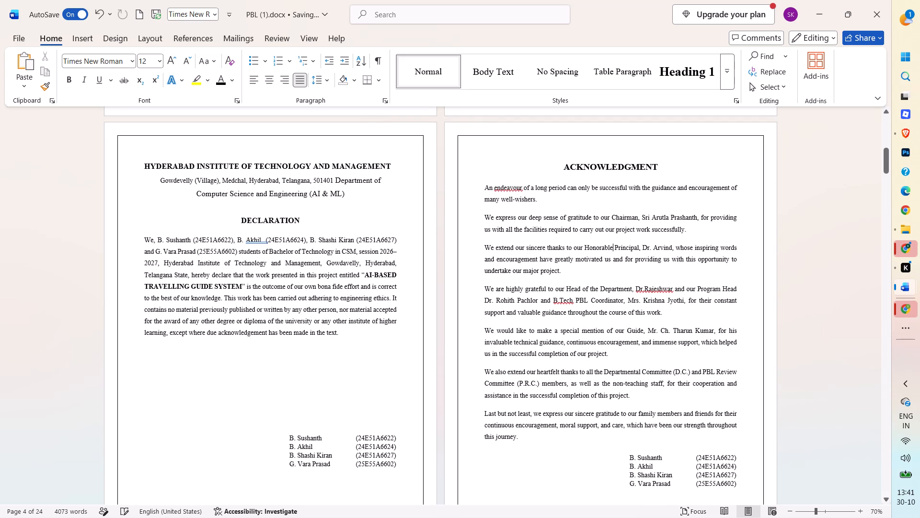
click(649, 289)
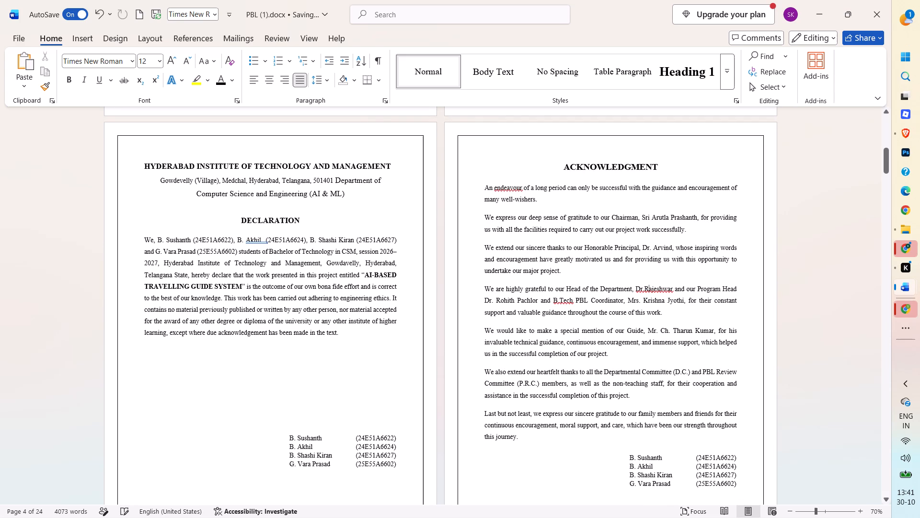
key(Left)
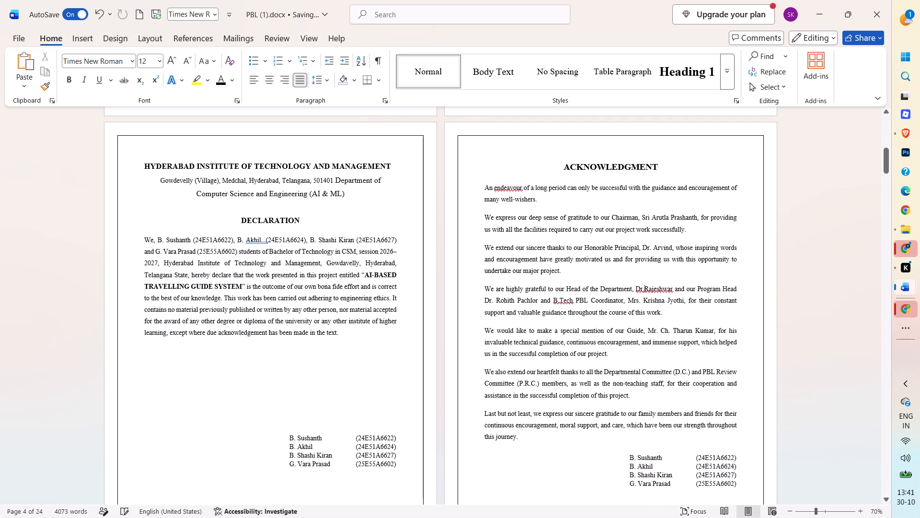
click(566, 300)
right_click(566, 300)
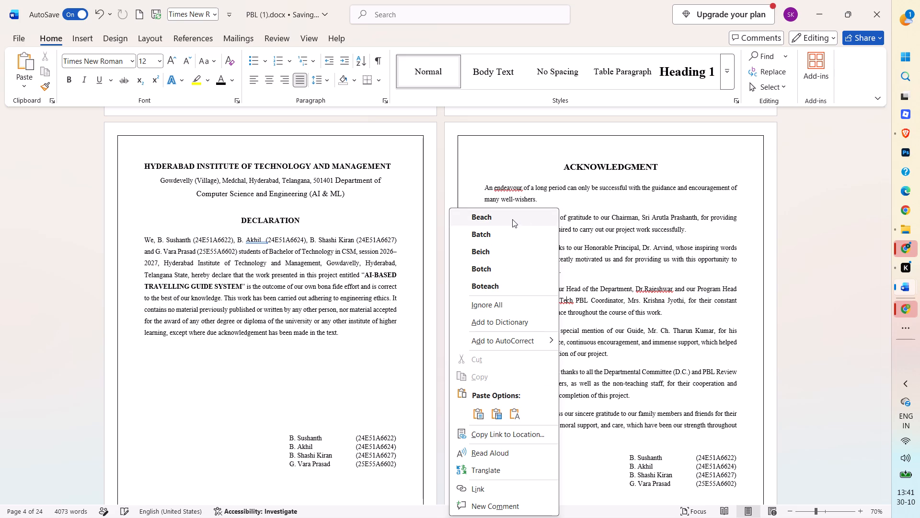
click(650, 311)
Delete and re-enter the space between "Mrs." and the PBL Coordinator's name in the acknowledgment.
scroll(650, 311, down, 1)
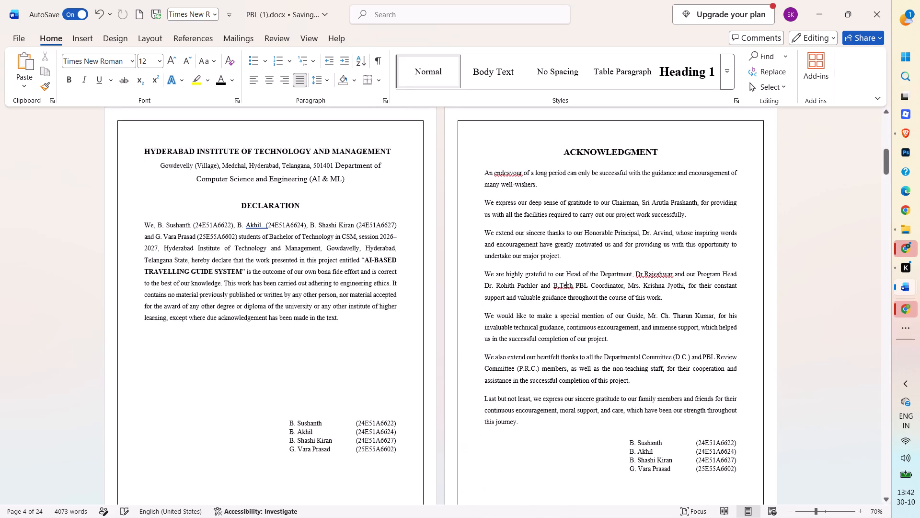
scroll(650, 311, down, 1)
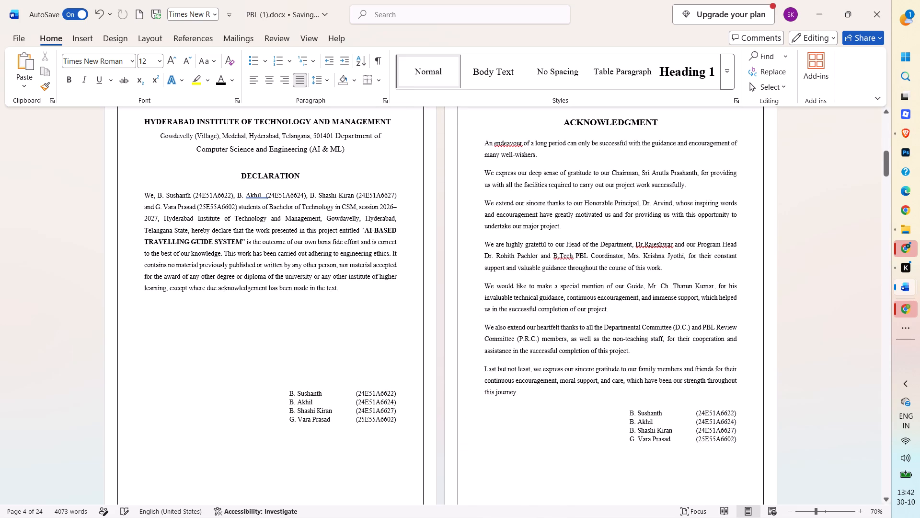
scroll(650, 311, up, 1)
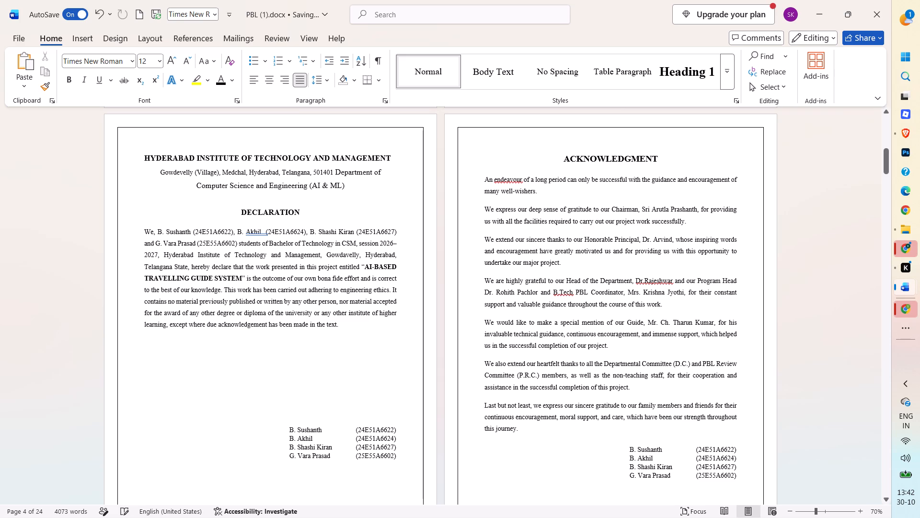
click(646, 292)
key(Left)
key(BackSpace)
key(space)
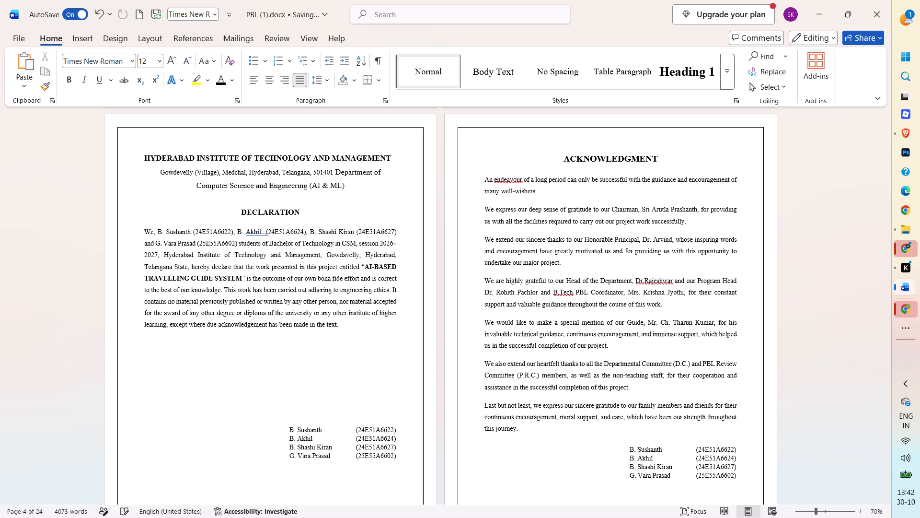
Review the front matter from the acknowledgment through the list of figures and abstract, and back to the certificate page.
scroll(646, 292, down, 2)
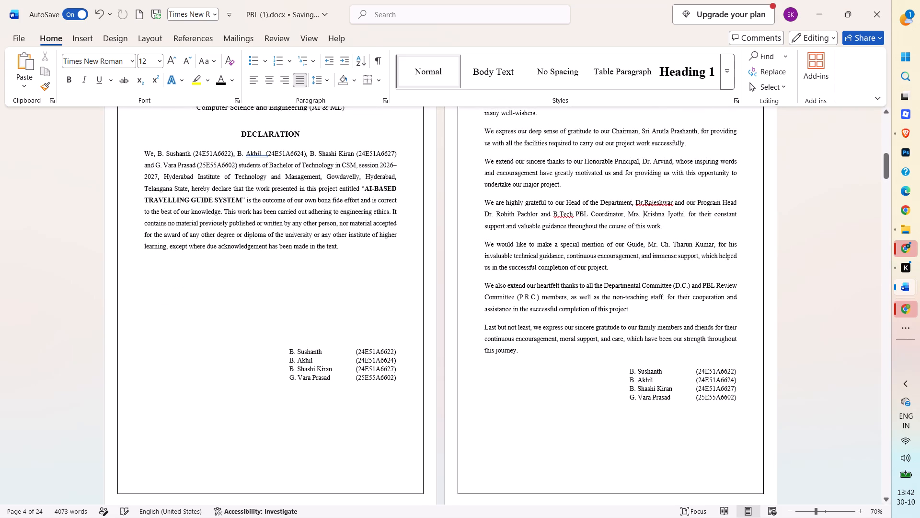
scroll(646, 292, down, 1)
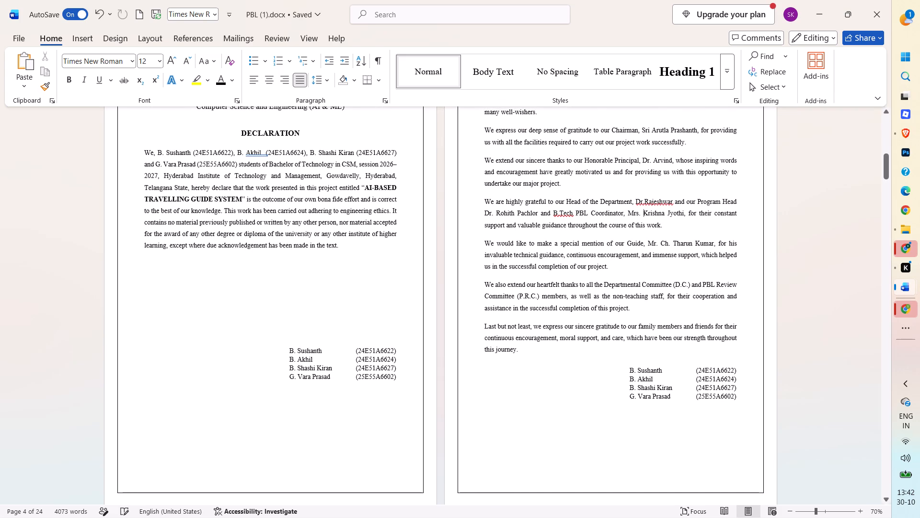
scroll(646, 292, down, 14)
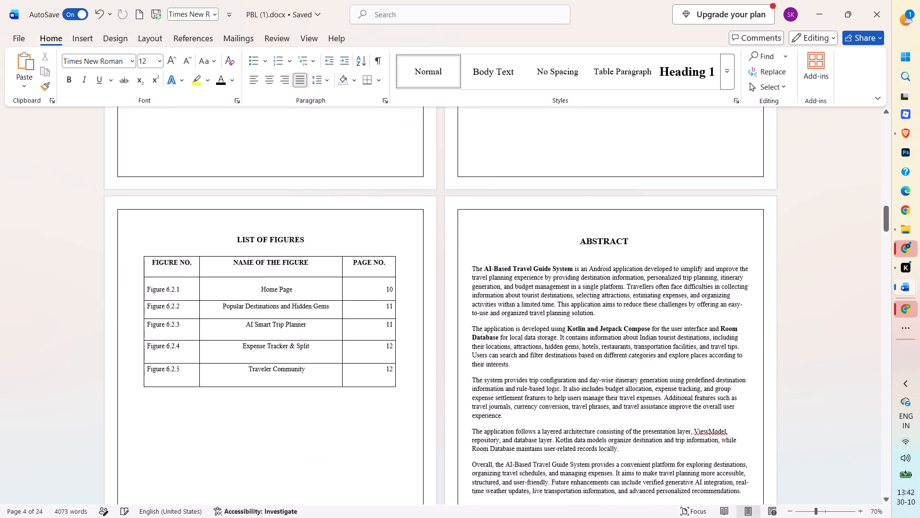
scroll(646, 292, up, 14)
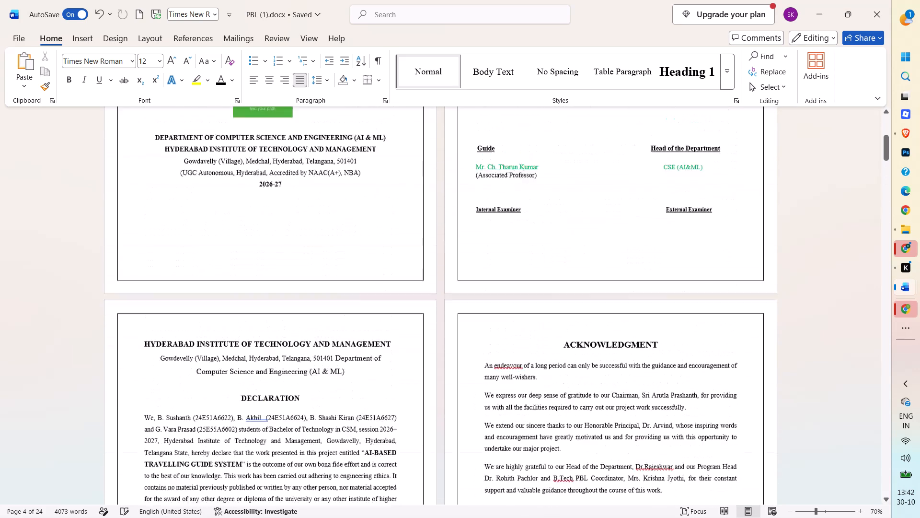
scroll(646, 292, up, 1)
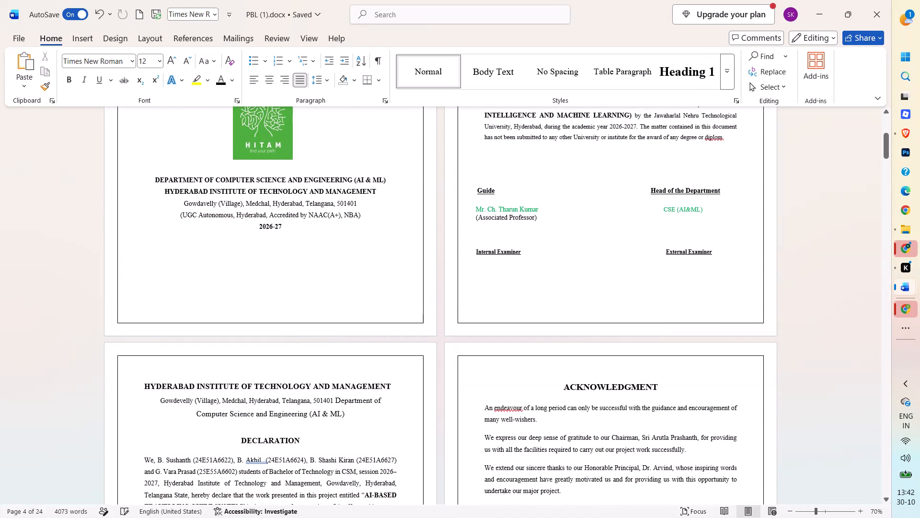
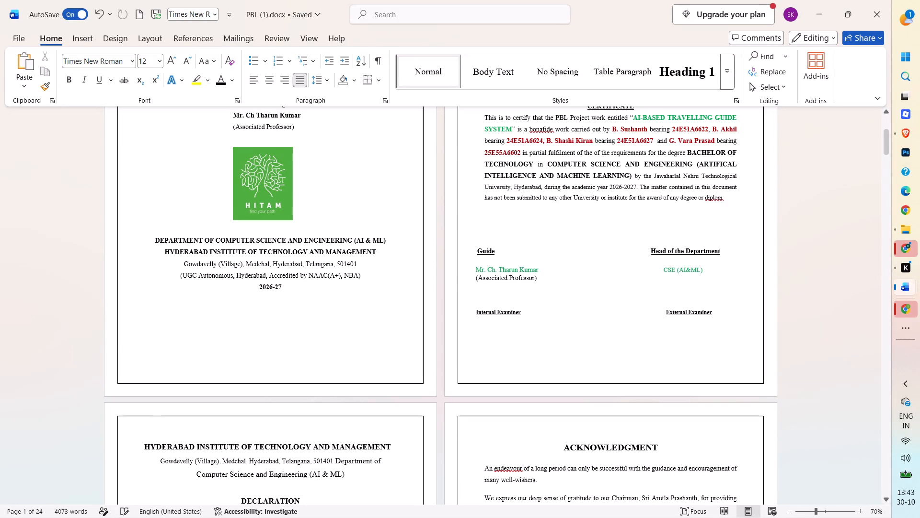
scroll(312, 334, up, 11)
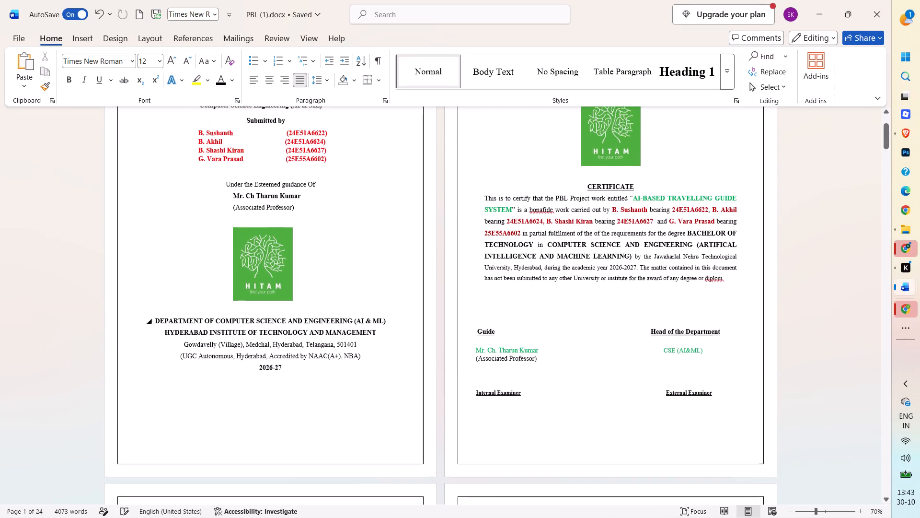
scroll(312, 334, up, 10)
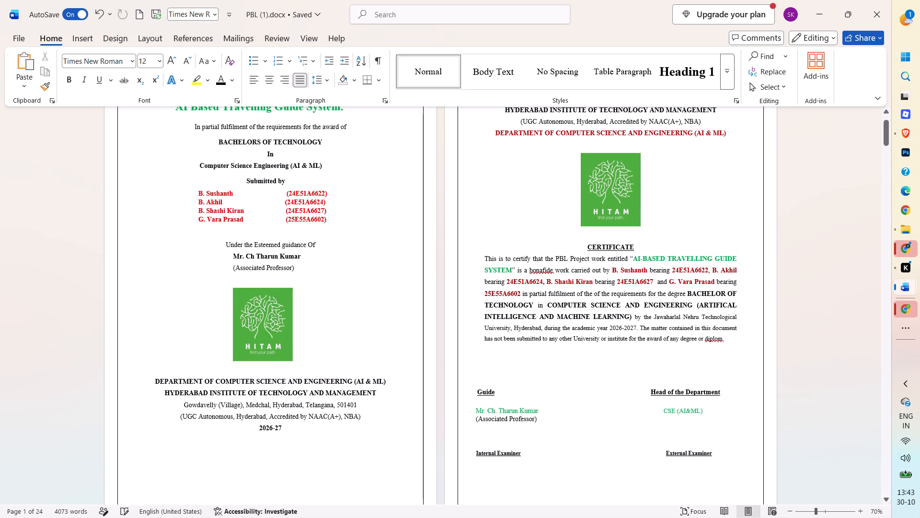
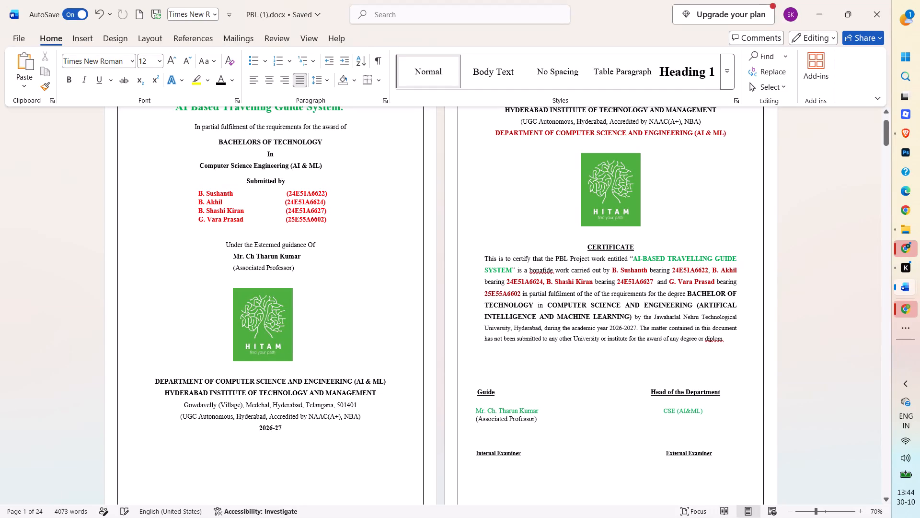
Center-align the column of student roll numbers in the "Submitted by" table on the cover page.
scroll(308, 263, up, 4)
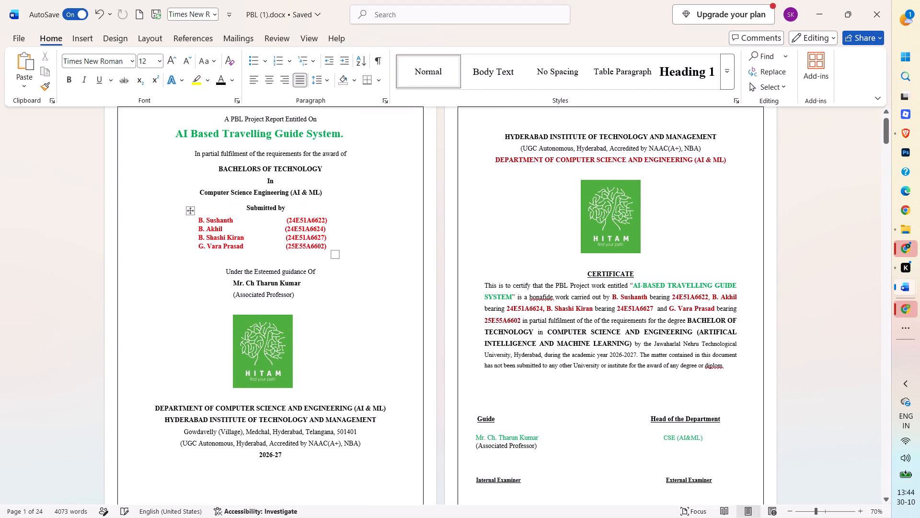
click(296, 220)
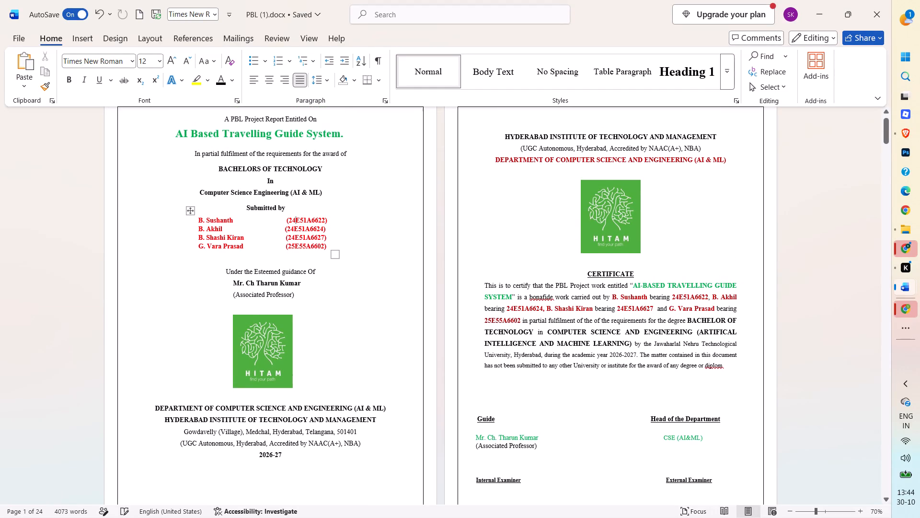
click(287, 221)
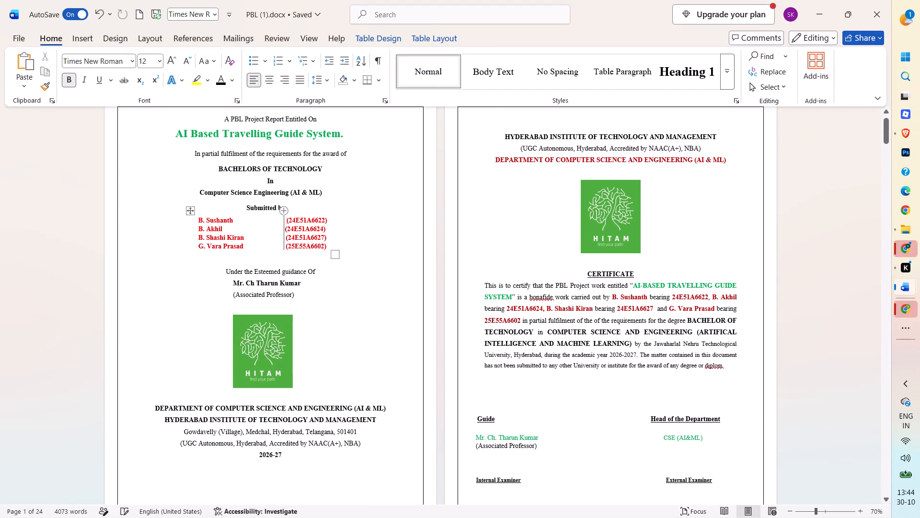
key(BackSpace)
key(BackSpace)
key(BackSpace)
key(BackSpace)
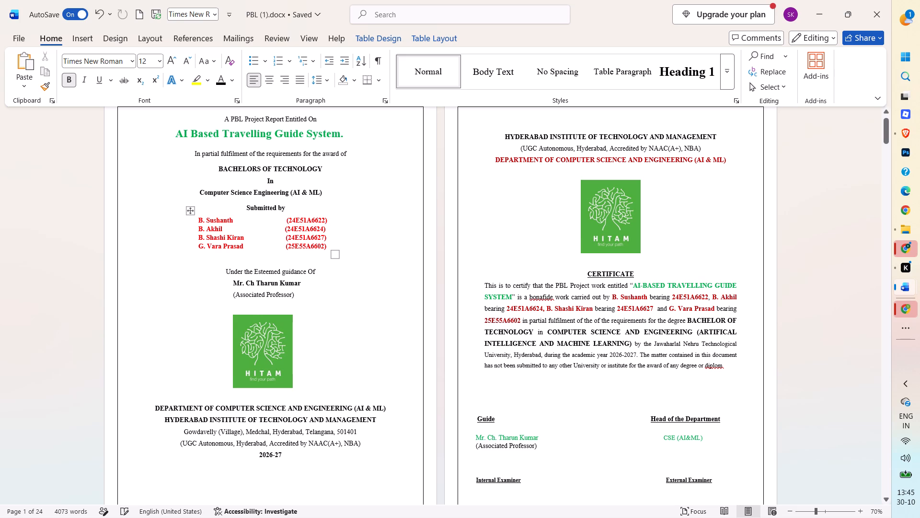
drag(287, 219, 287, 220)
drag(287, 220, 327, 245)
click(365, 284)
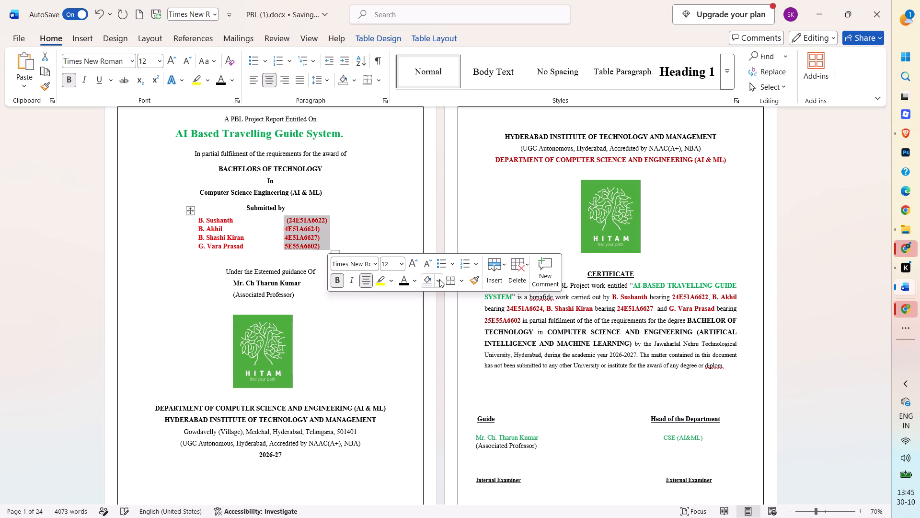
click(285, 218)
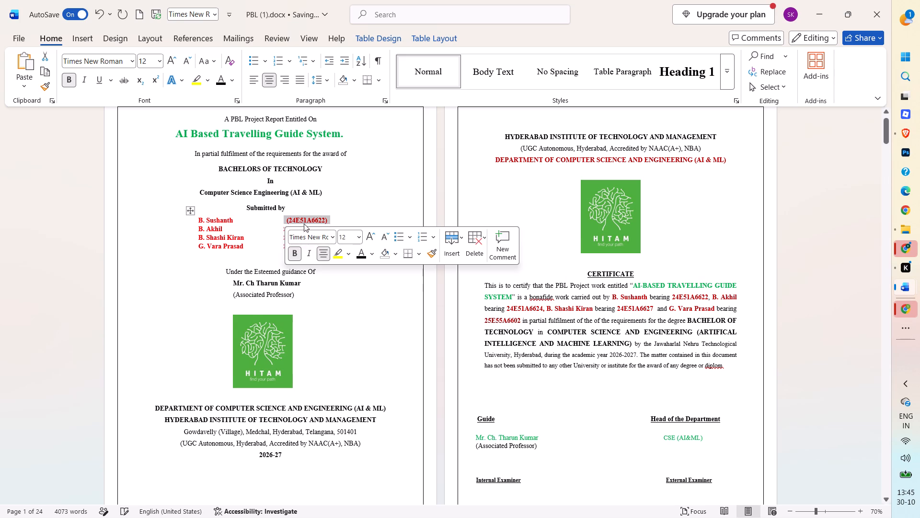
click(356, 204)
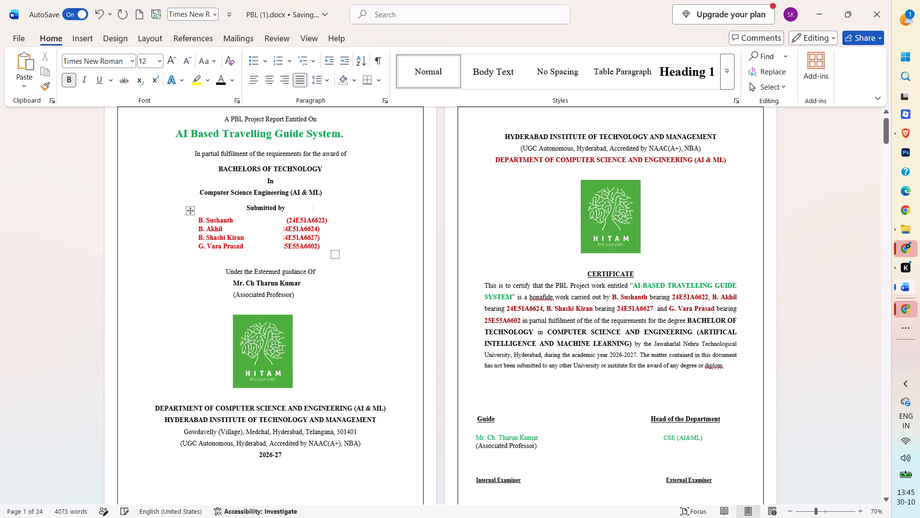
Insert spaces before the second student's roll number on the cover page to move it towards the first row's alignment.
click(293, 228)
key(Left)
key(Left)
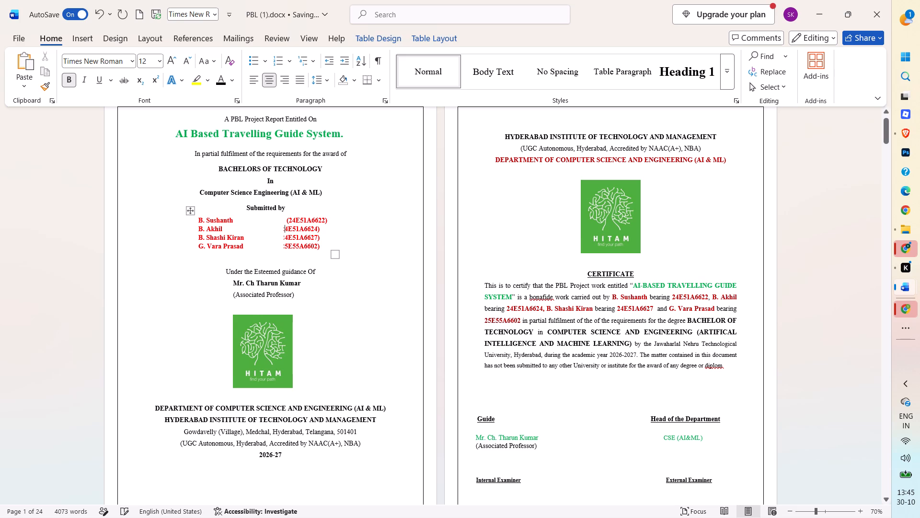
key(Left)
key(Left)
key(space)
key(space)
key(space)
key(space)
key(space)
key(space)
key(space)
key(space)
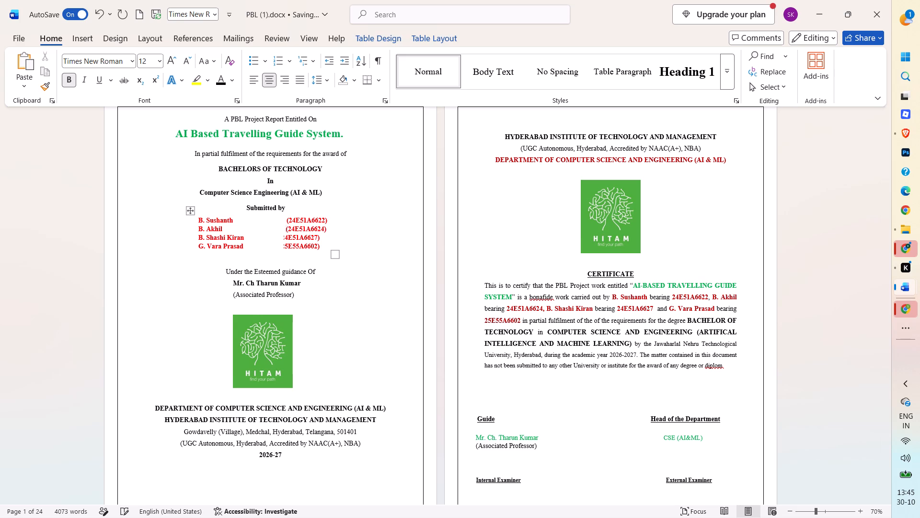
Insert spaces before the third student's roll number to bring it in line with the roll number above.
key(Down)
key(Left)
key(Left)
key(Left)
key(Left)
key(Left)
key(Right)
key(Right)
key(Right)
key(Right)
key(Left)
key(Left)
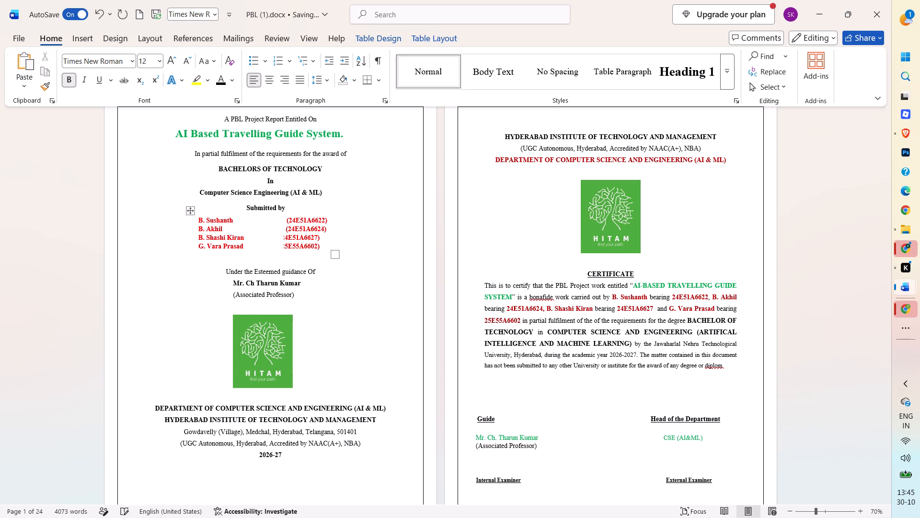
key(Right)
key(space)
key(space)
key(space)
key(space)
key(space)
key(space)
key(space)
key(space)
Add one more space before the second and third students' roll numbers to match the first row's alignment.
key(Down)
key(Up)
key(Up)
key(Up)
key(Down)
key(space)
key(Down)
key(Left)
key(space)
Insert nine spaces before the fourth student's roll number to align it with the rest of the column.
key(Down)
key(Left)
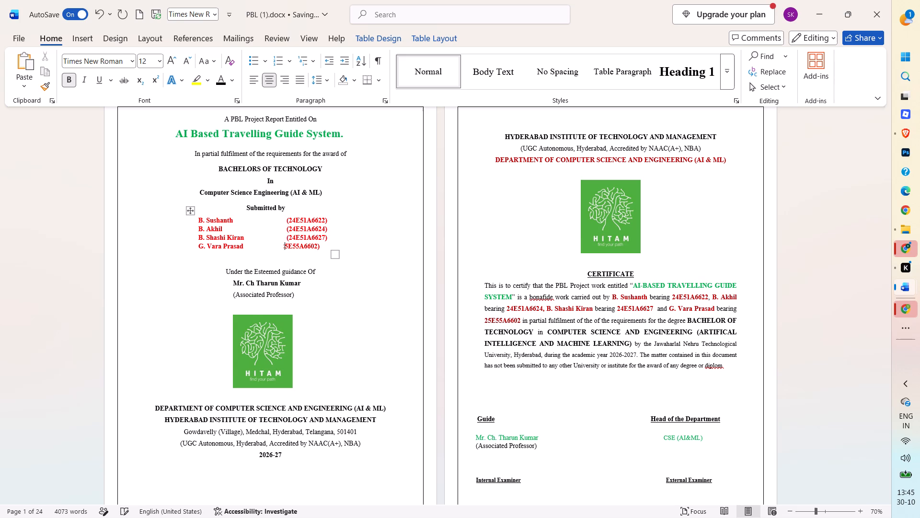
key(Left)
key(Left)
key(space)
key(space)
key(space)
key(space)
key(space)
key(space)
key(space)
key(space)
key(space)
key(Up)
key(Up)
key(Up)
click(411, 328)
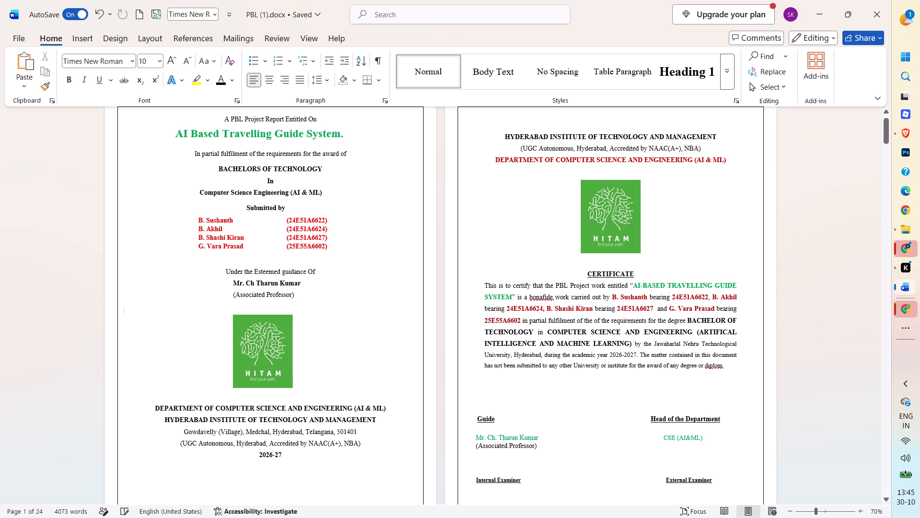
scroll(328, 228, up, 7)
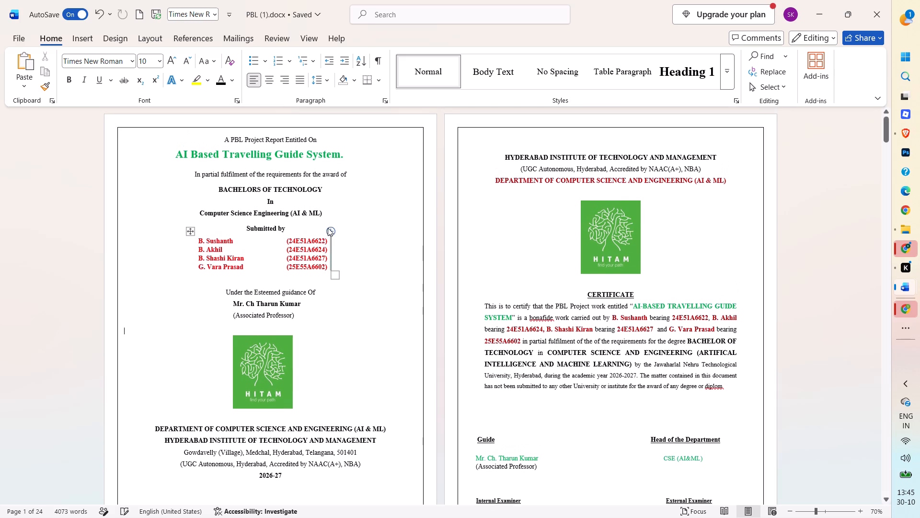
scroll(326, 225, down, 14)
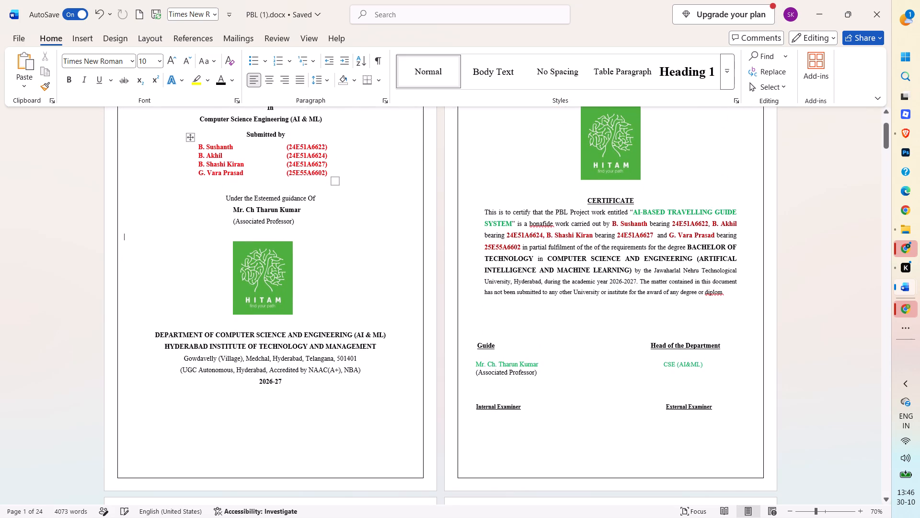
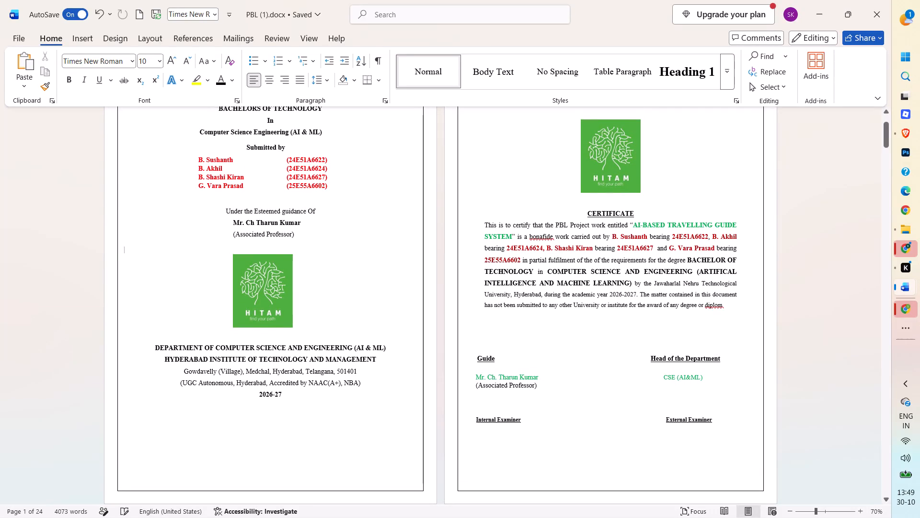
Ignore all spelling flags for the word "bonafide" in the certificate paragraph.
scroll(614, 278, up, 1)
click(543, 252)
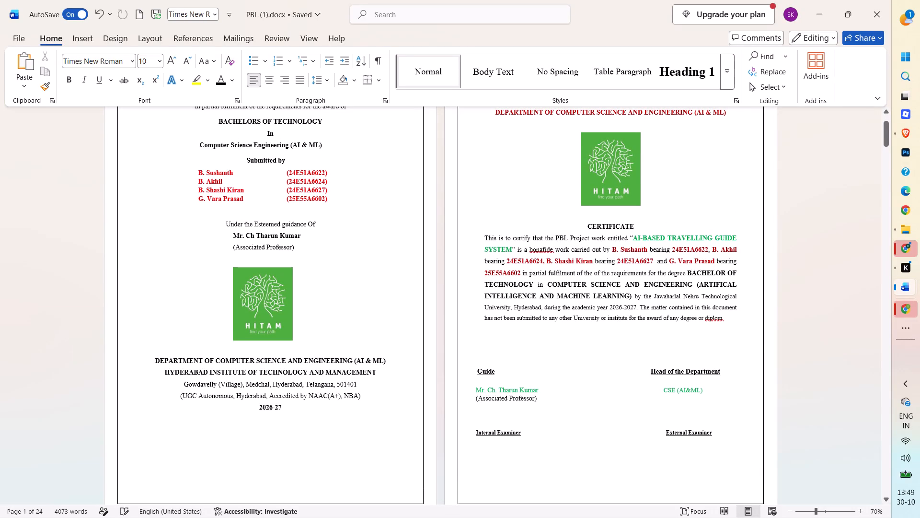
right_click(543, 252)
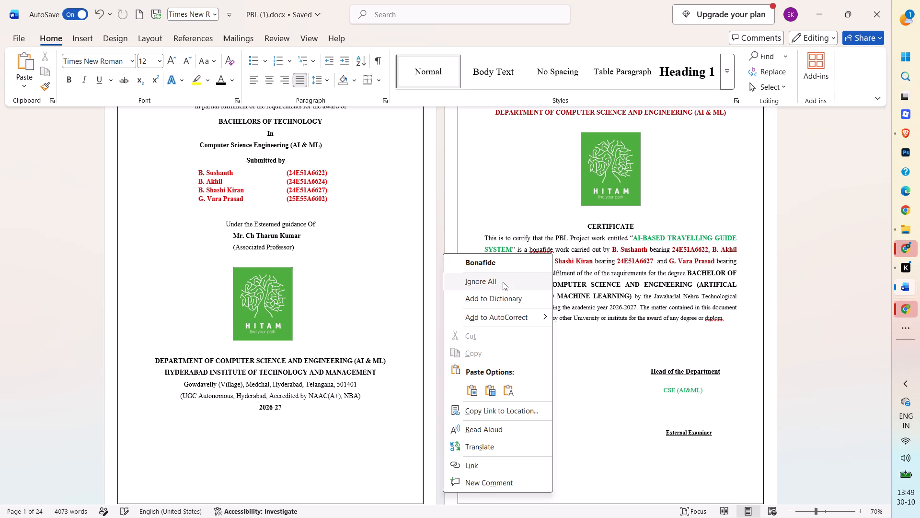
click(529, 226)
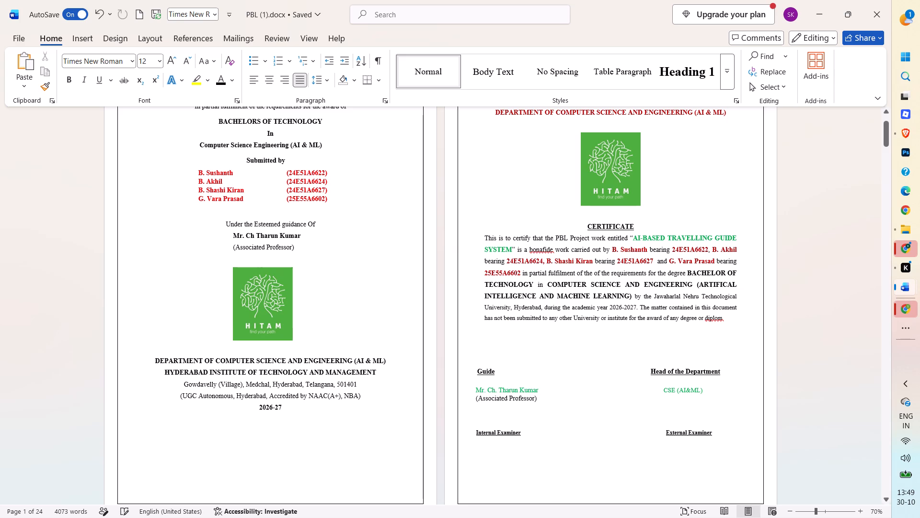
click(532, 248)
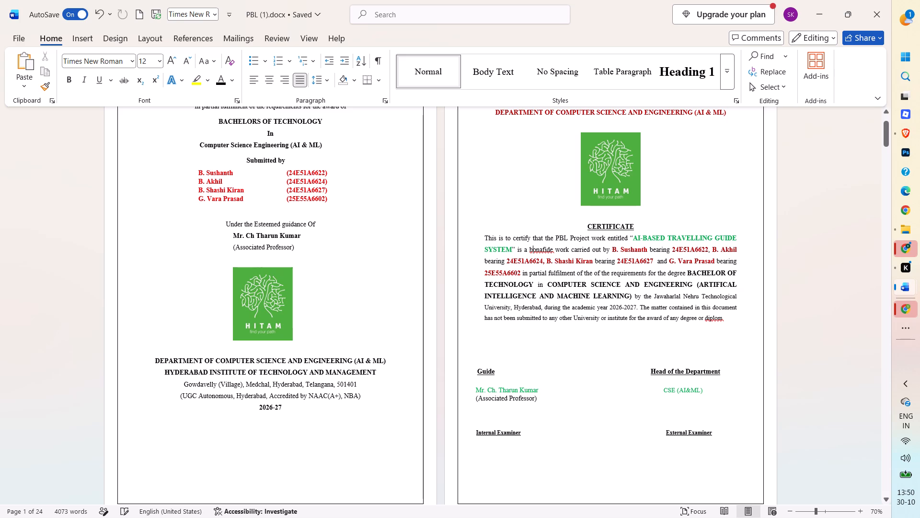
click(538, 249)
right_click(538, 249)
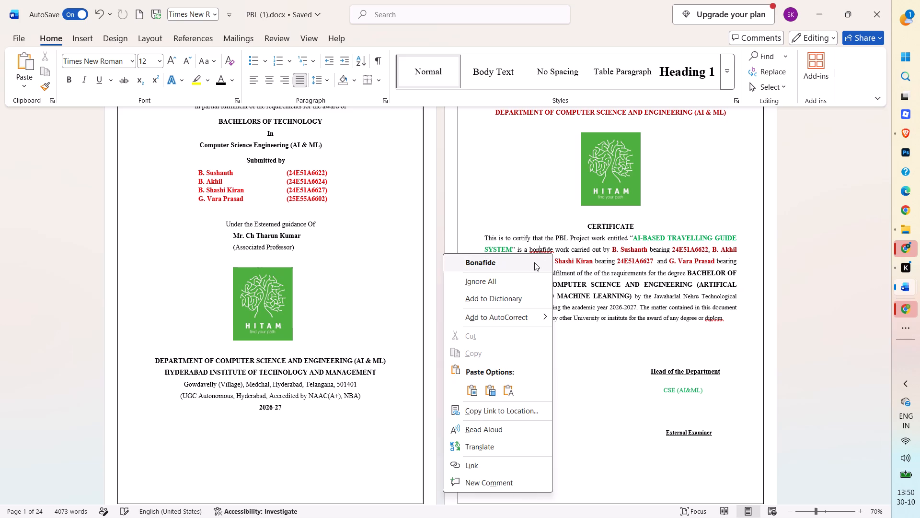
click(513, 282)
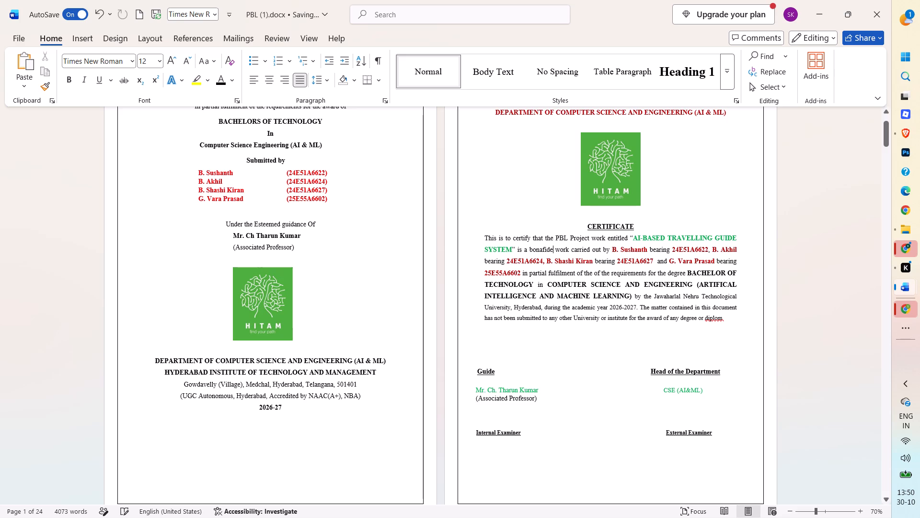
Review the cover and certificate pages, and the declaration and acknowledgment pages, for remaining spelling and layout issues.
scroll(601, 310, down, 3)
scroll(601, 310, up, 3)
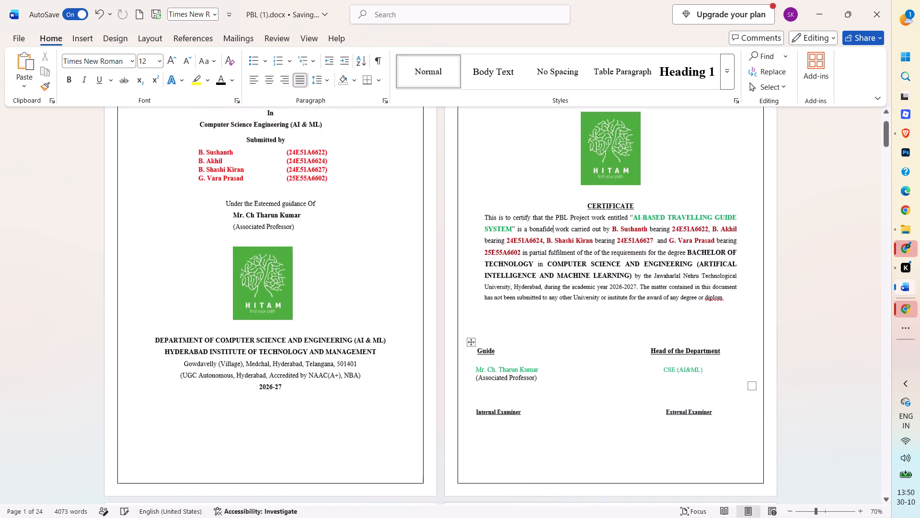
scroll(601, 310, down, 6)
scroll(601, 310, up, 6)
scroll(601, 310, down, 11)
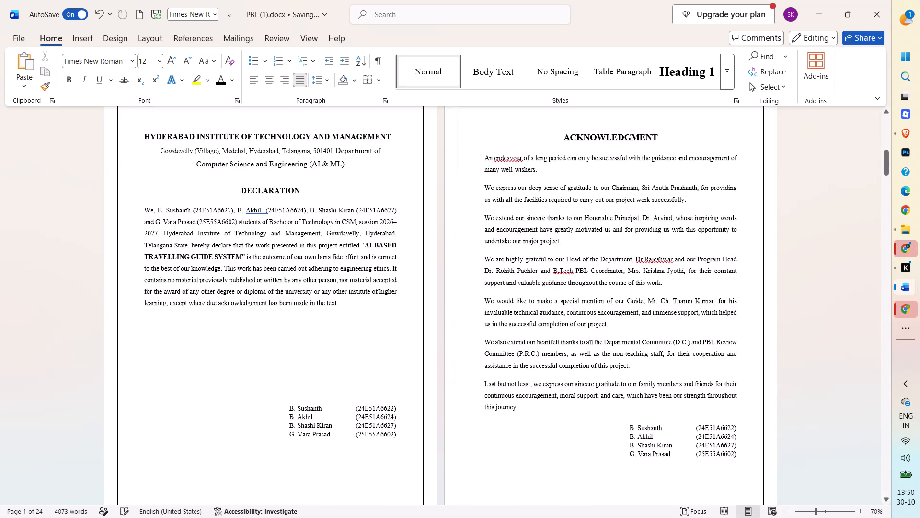
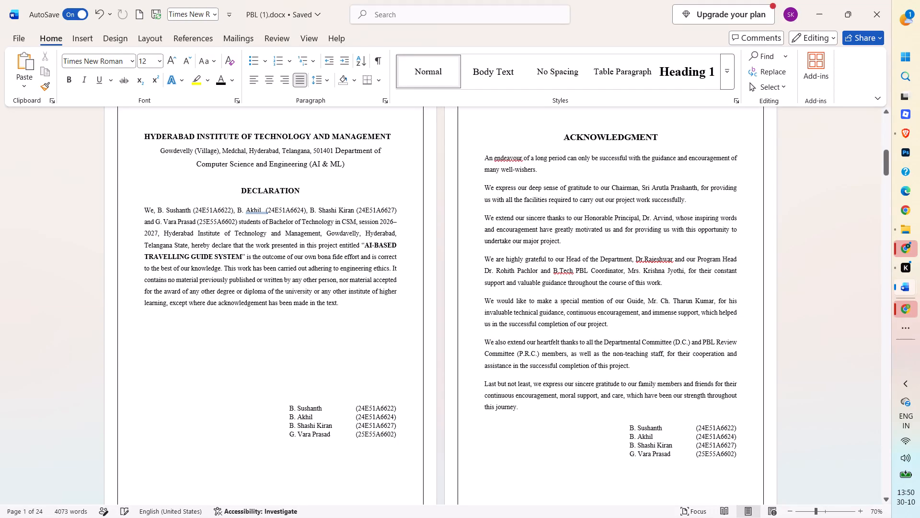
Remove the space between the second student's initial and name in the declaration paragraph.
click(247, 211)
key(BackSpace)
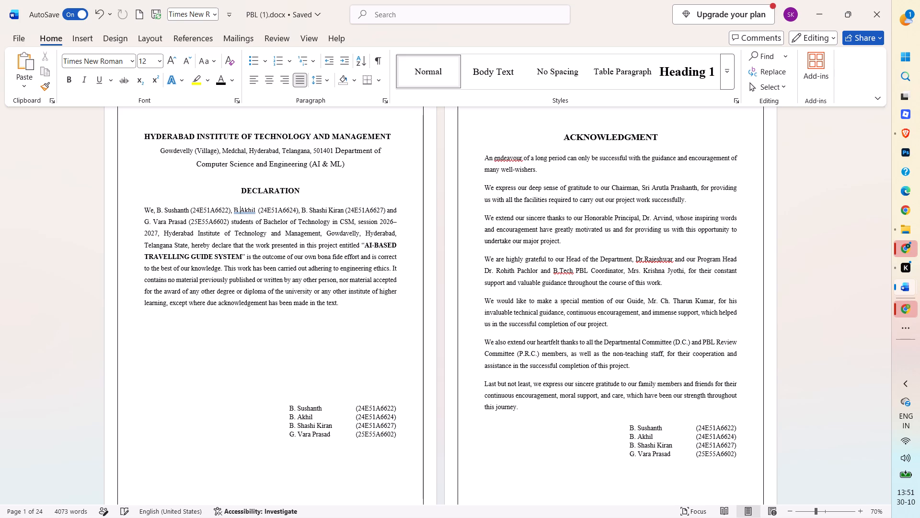
Change the guide's designation on the cover page to "Assistant Professor".
scroll(412, 376, down, 4)
scroll(468, 233, down, 3)
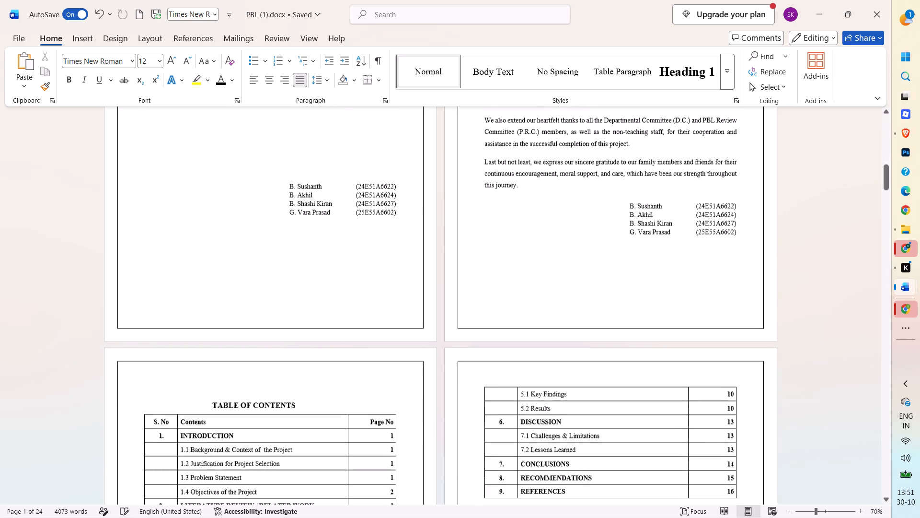
scroll(468, 233, down, 5)
scroll(468, 233, up, 18)
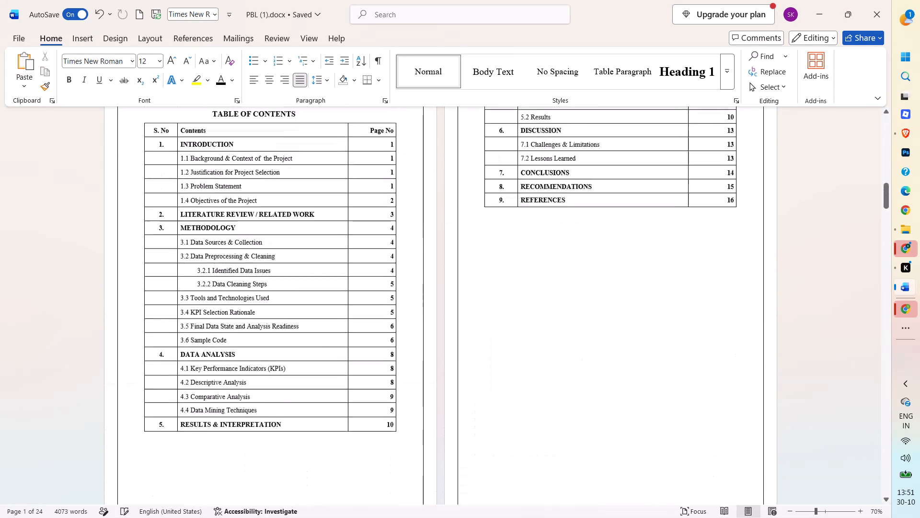
scroll(468, 233, up, 15)
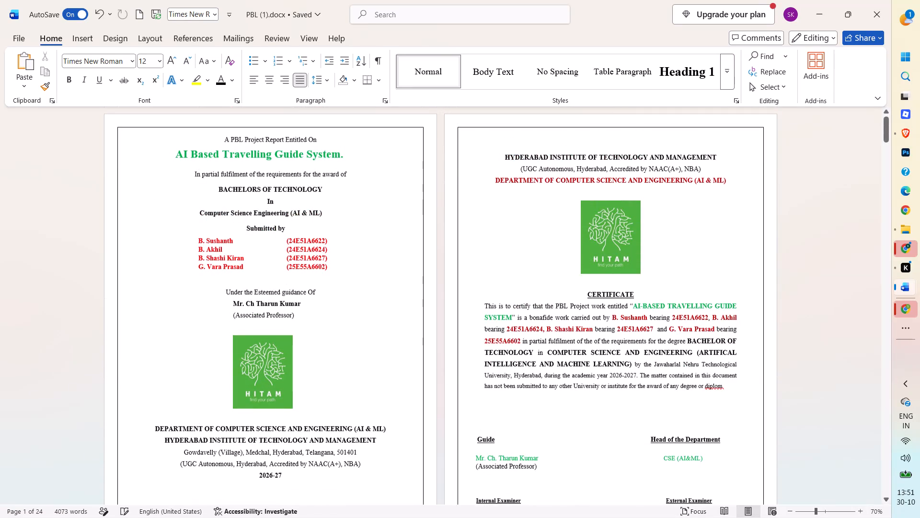
click(264, 317)
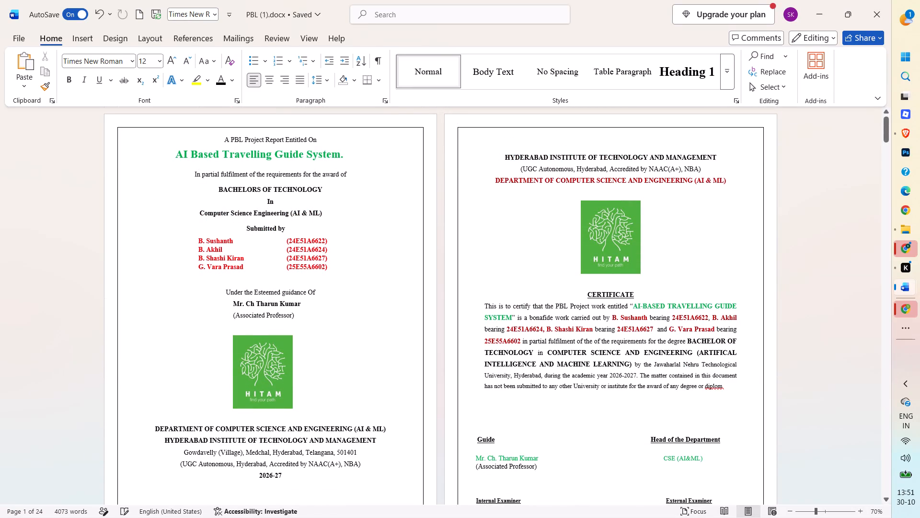
key(BackSpace)
key(BackSpace)
key(BackSpace)
key(BackSpace)
key(BackSpace)
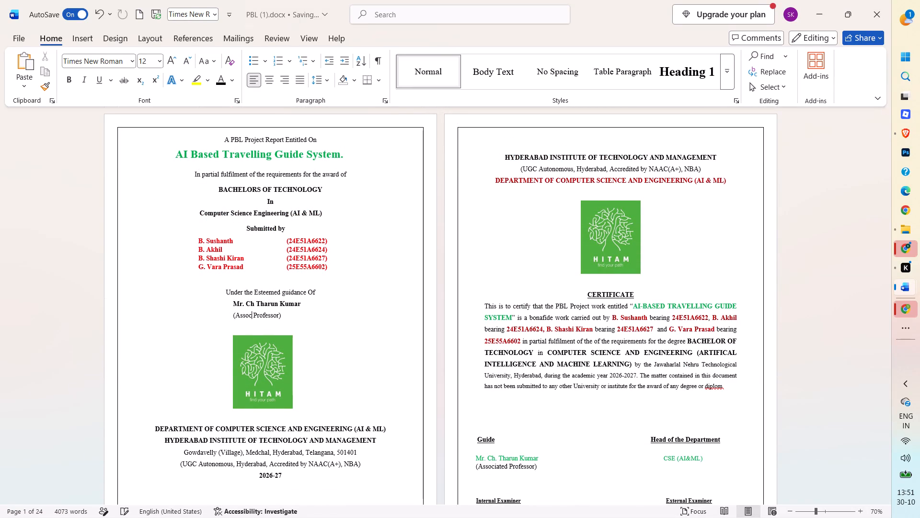
key(BackSpace)
key(BackSpace)
text(istant)
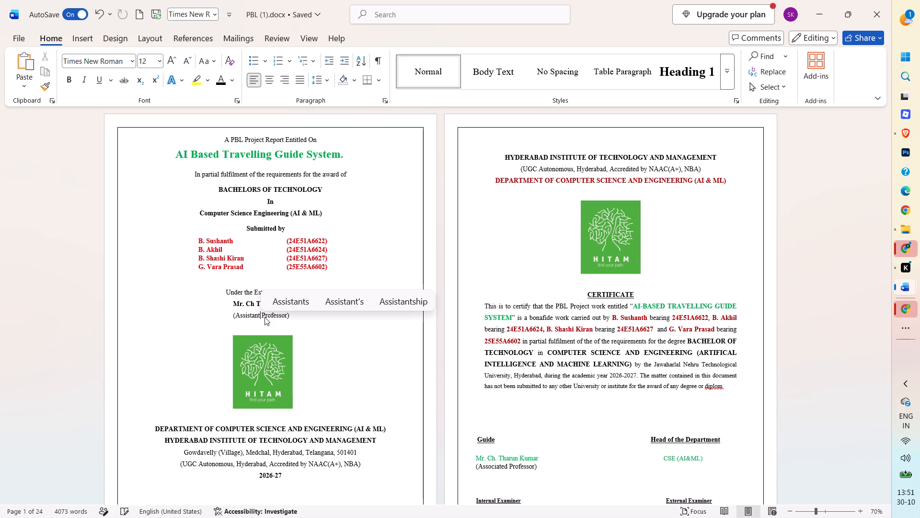
click(314, 331)
Copy "Assistant" from the cover page and paste it as plain text over "Associated" in the guide's designation on the certificate page.
double_click(250, 317)
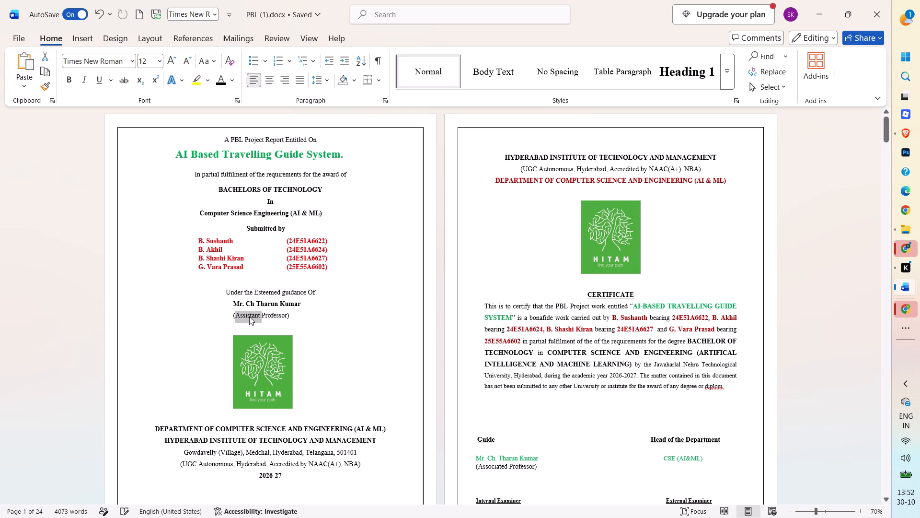
key(ctrl+c)
scroll(328, 340, down, 19)
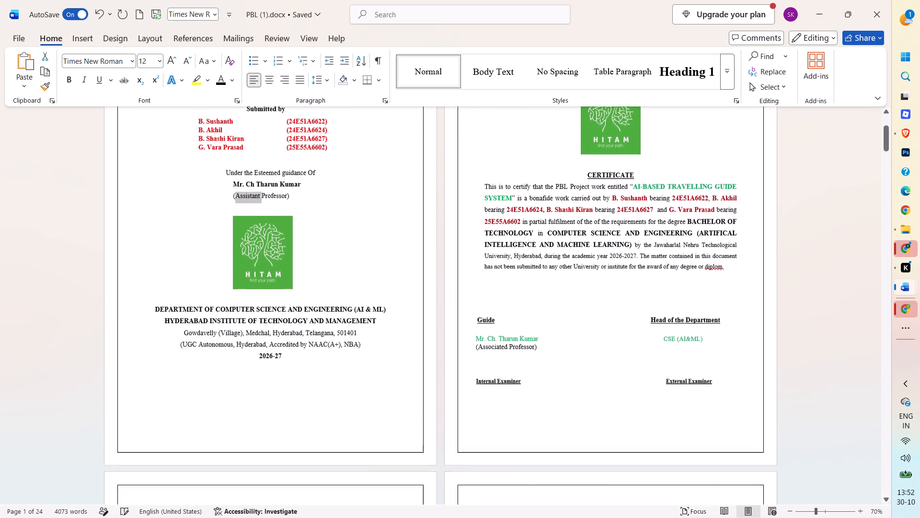
scroll(314, 330, down, 20)
scroll(298, 336, down, 4)
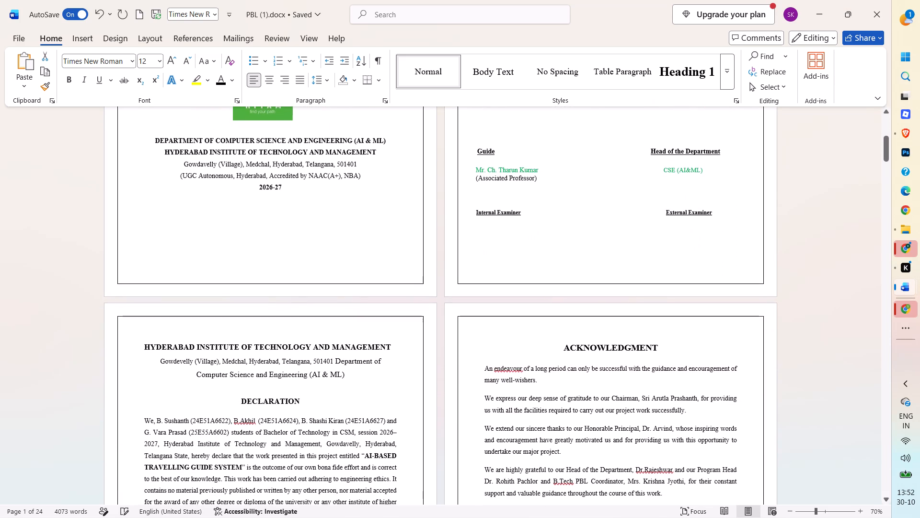
double_click(496, 177)
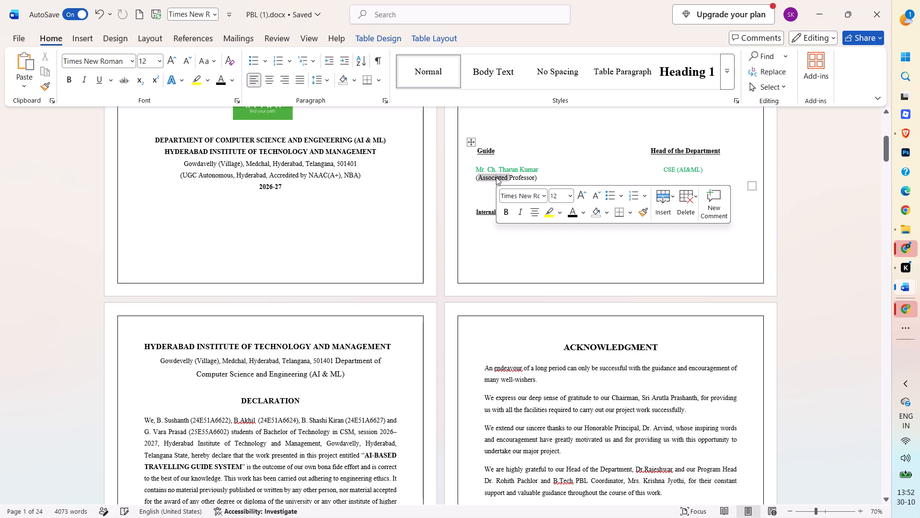
key(v)
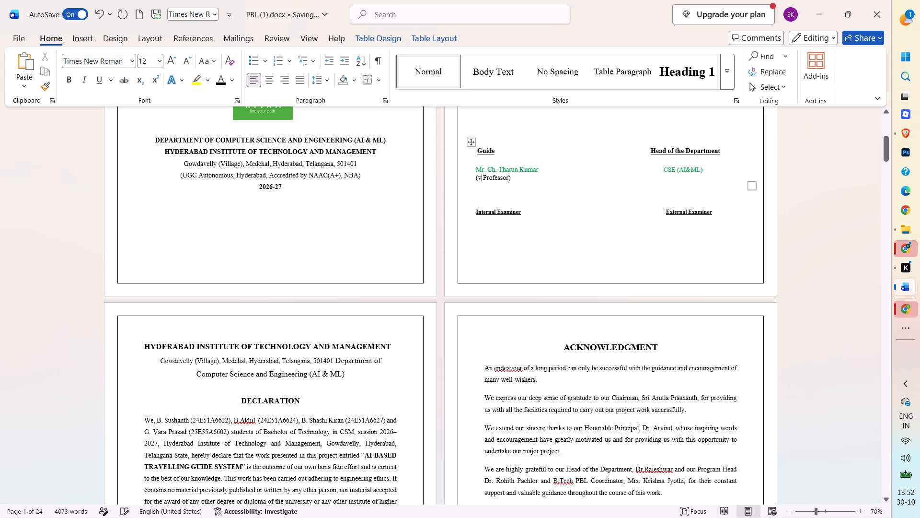
key(BackSpace)
key(ctrl+v)
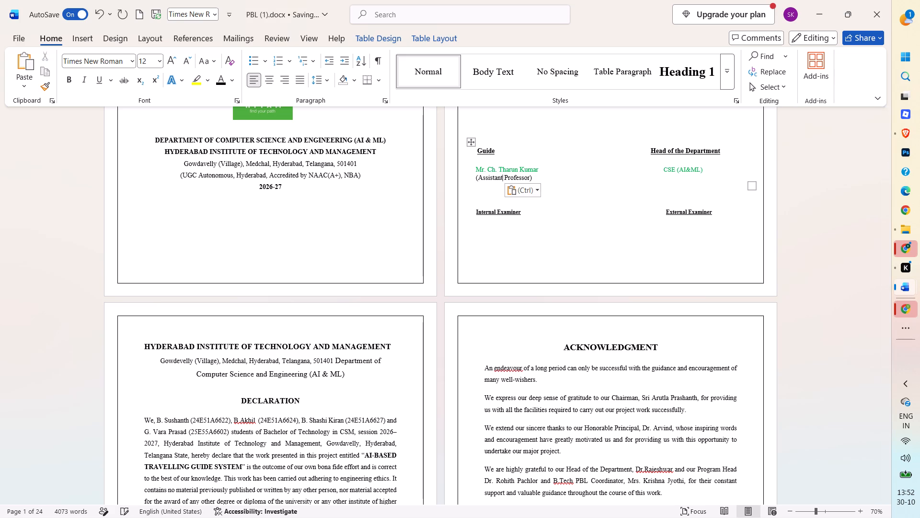
click(534, 191)
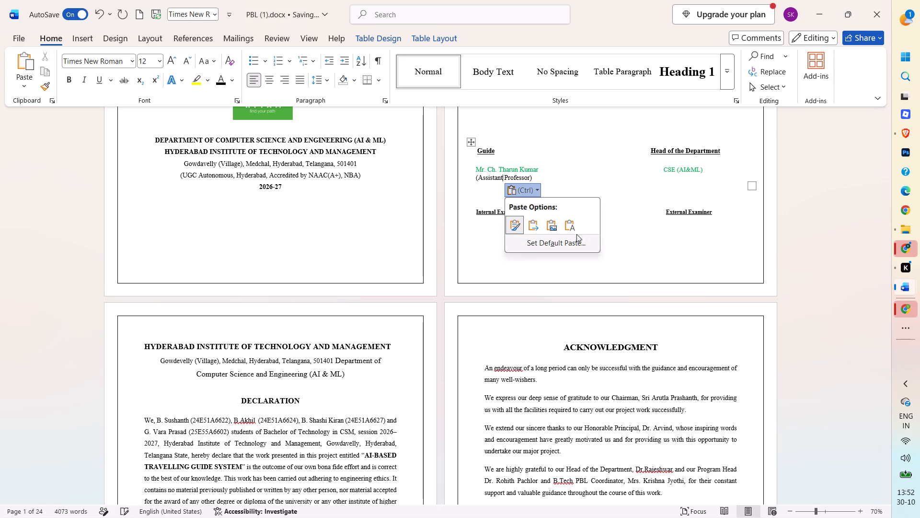
click(573, 226)
click(609, 224)
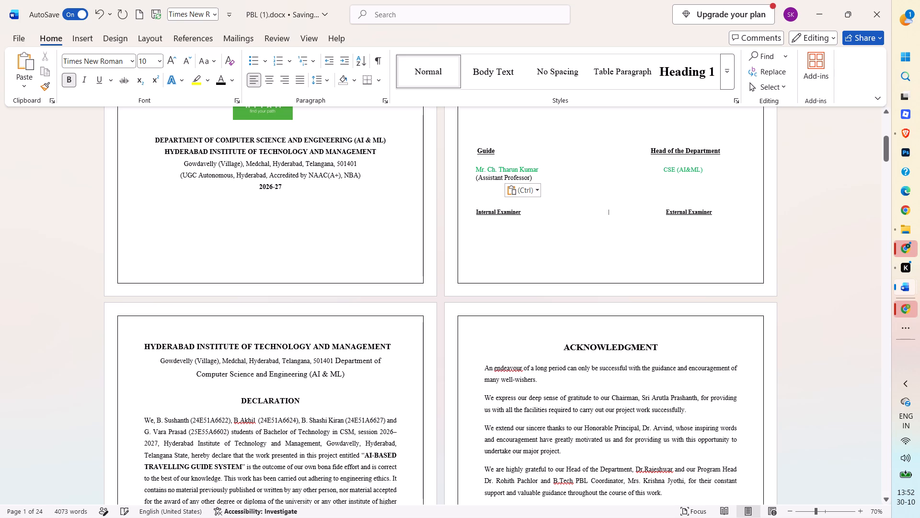
Review the cover and certificate pages for remaining errors in names, designations, spelling and layout.
scroll(648, 308, up, 13)
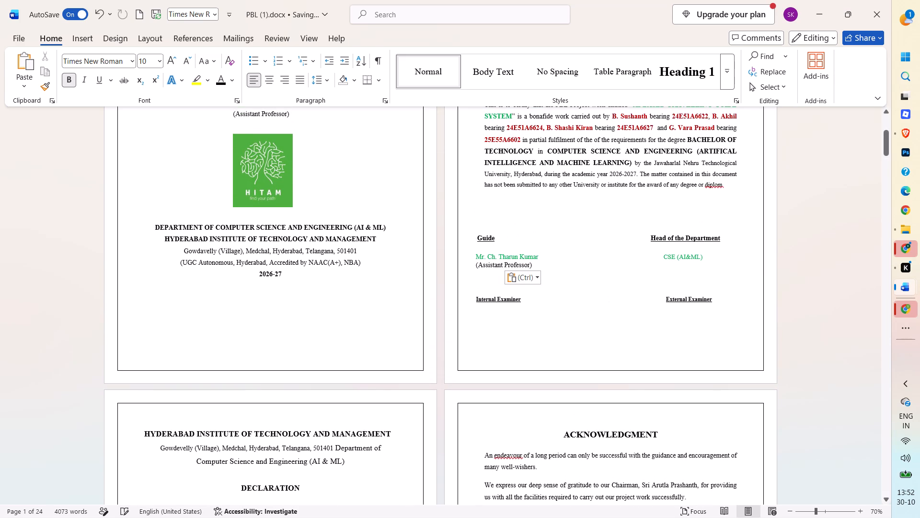
scroll(561, 302, up, 8)
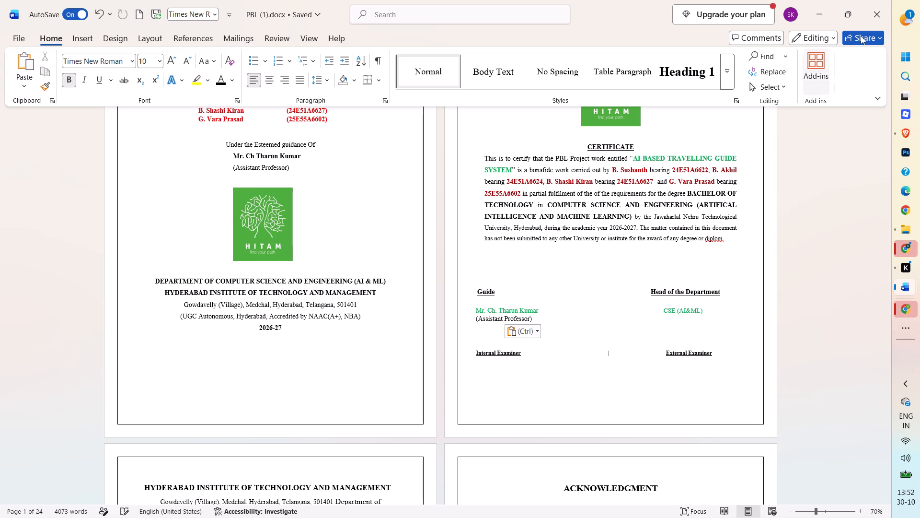
scroll(777, 235, up, 11)
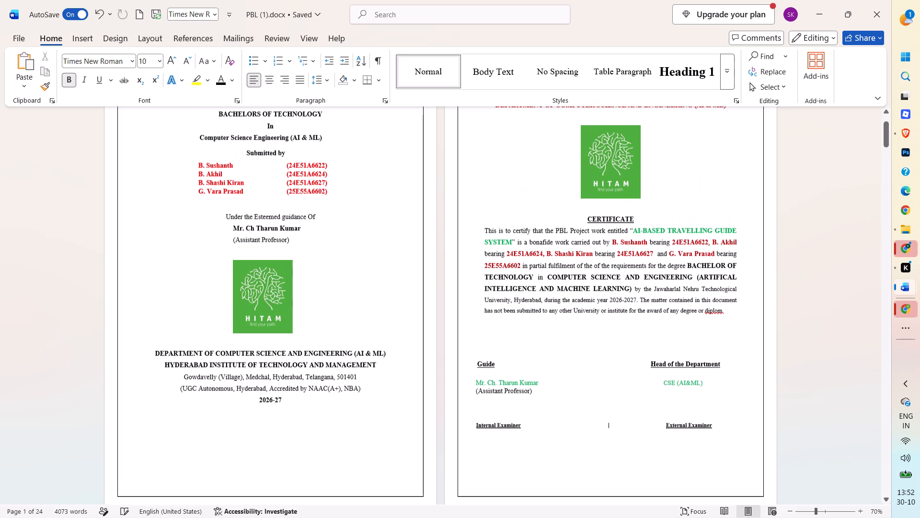
scroll(777, 235, up, 11)
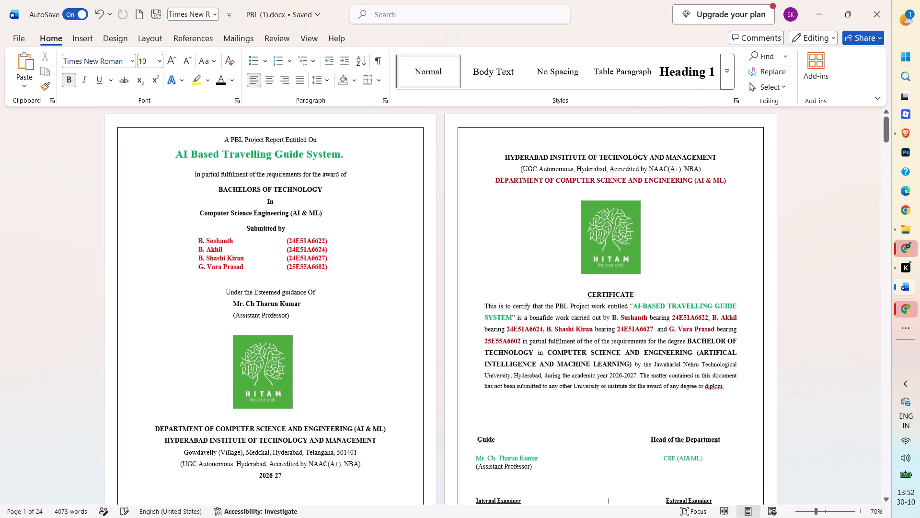
scroll(777, 235, up, 1)
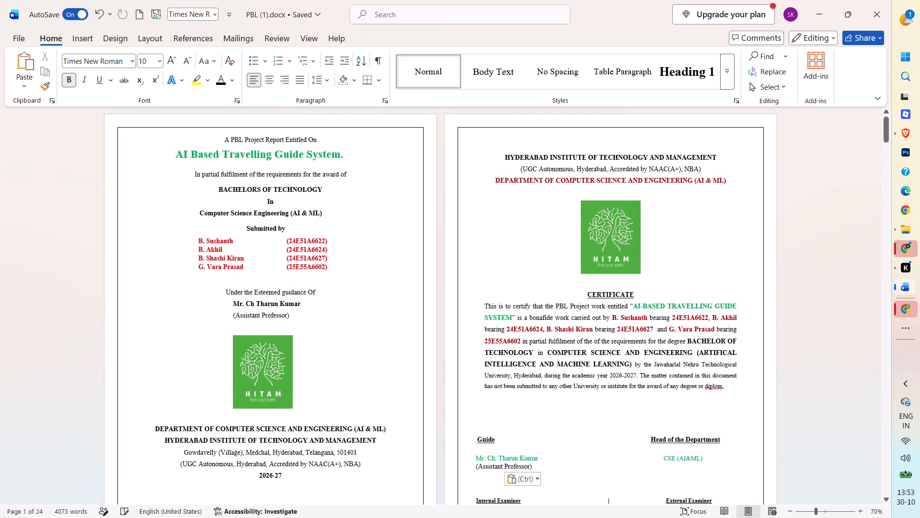
scroll(412, 270, up, 8)
scroll(644, 327, down, 4)
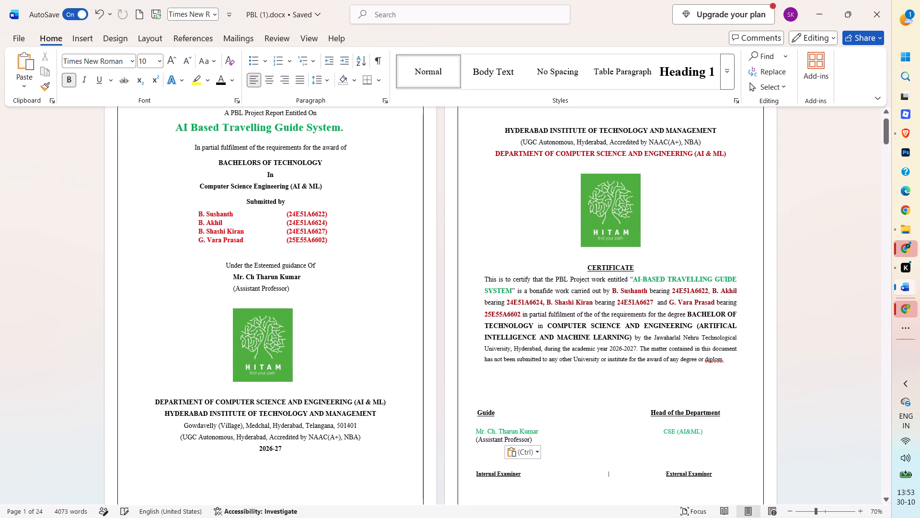
scroll(612, 286, down, 1)
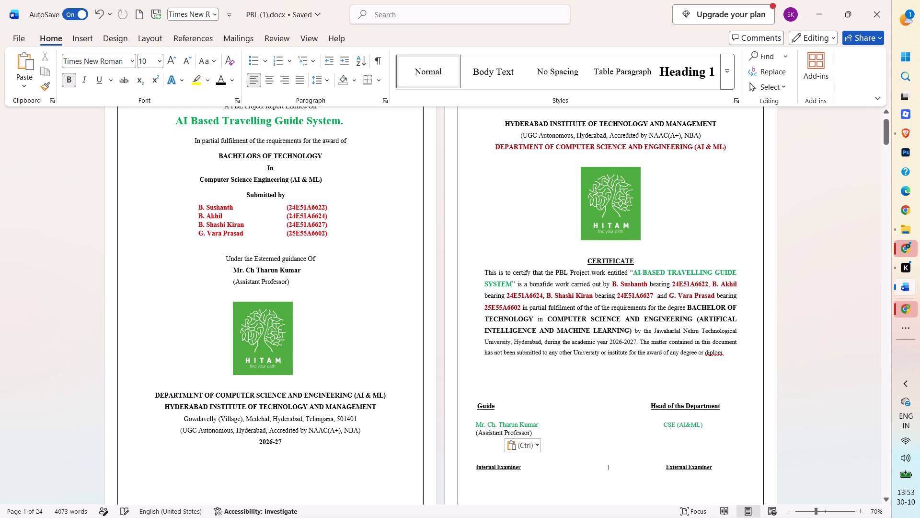
scroll(619, 294, down, 2)
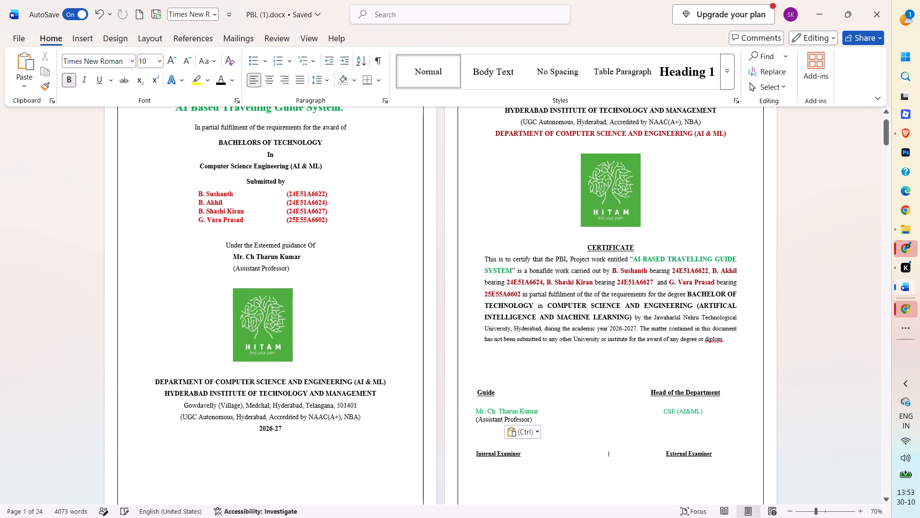
scroll(501, 212, down, 1)
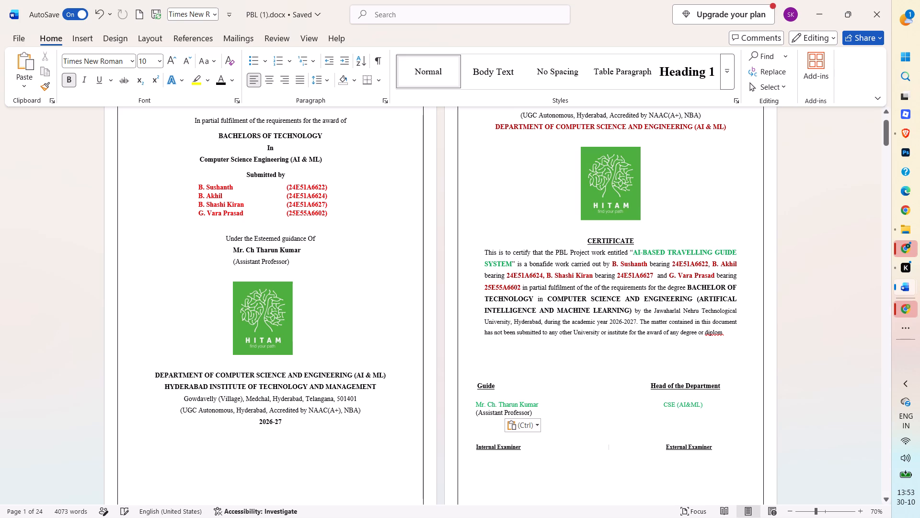
scroll(484, 267, down, 2)
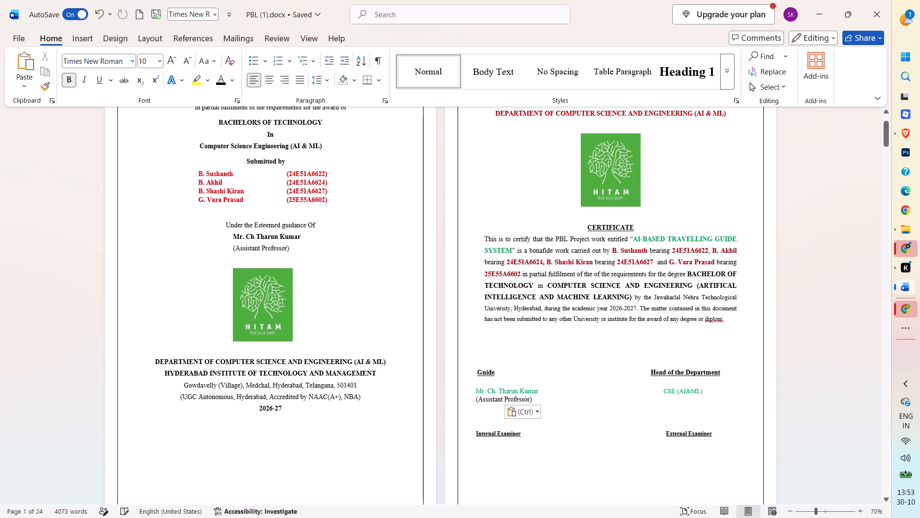
scroll(484, 261, down, 10)
scroll(451, 111, down, 3)
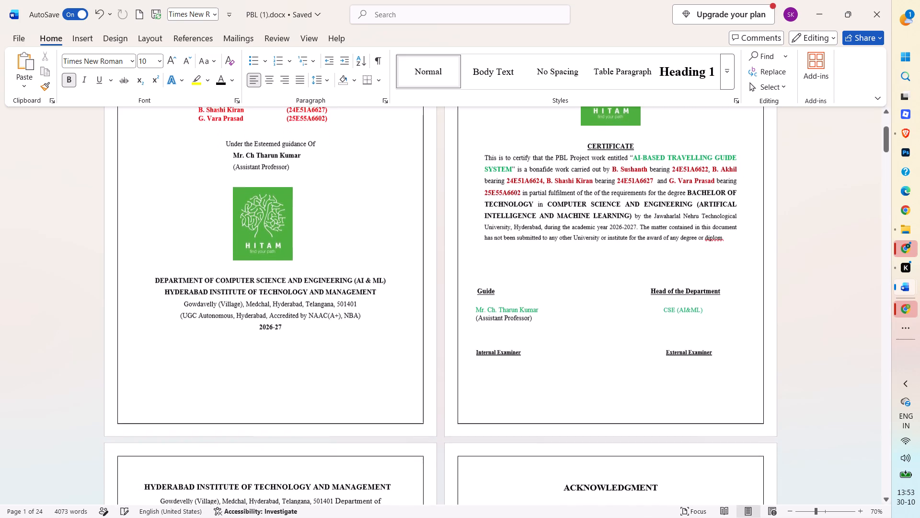
scroll(477, 198, down, 19)
scroll(497, 182, down, 3)
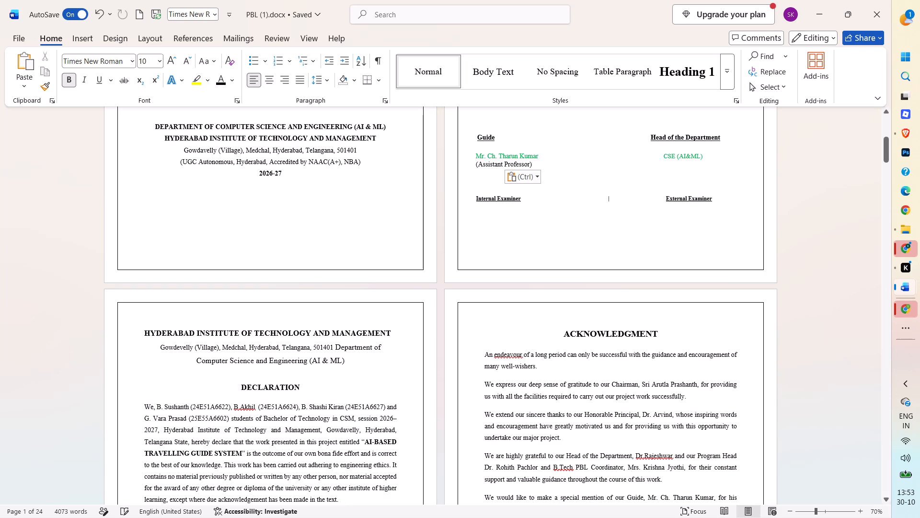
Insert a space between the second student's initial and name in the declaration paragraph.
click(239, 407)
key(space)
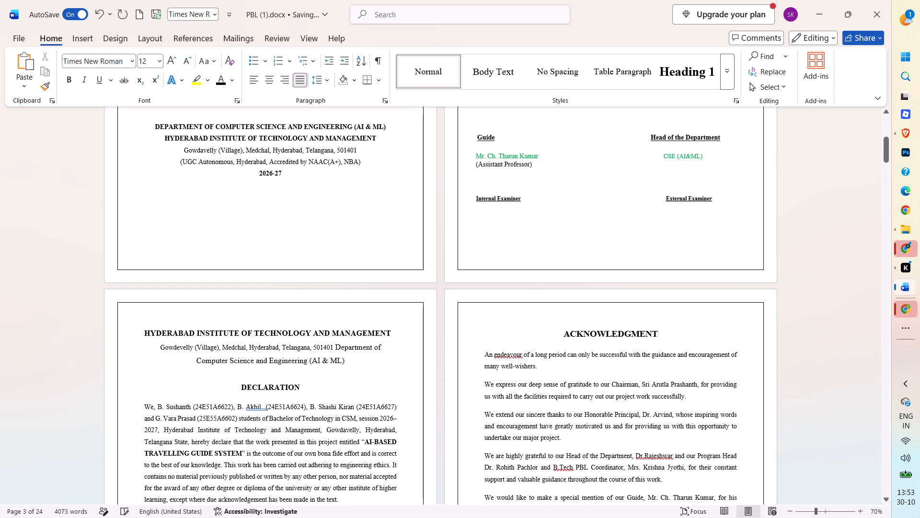
Check the department entry under "Head of the Department" and the signature block on the certificate page.
scroll(475, 270, up, 10)
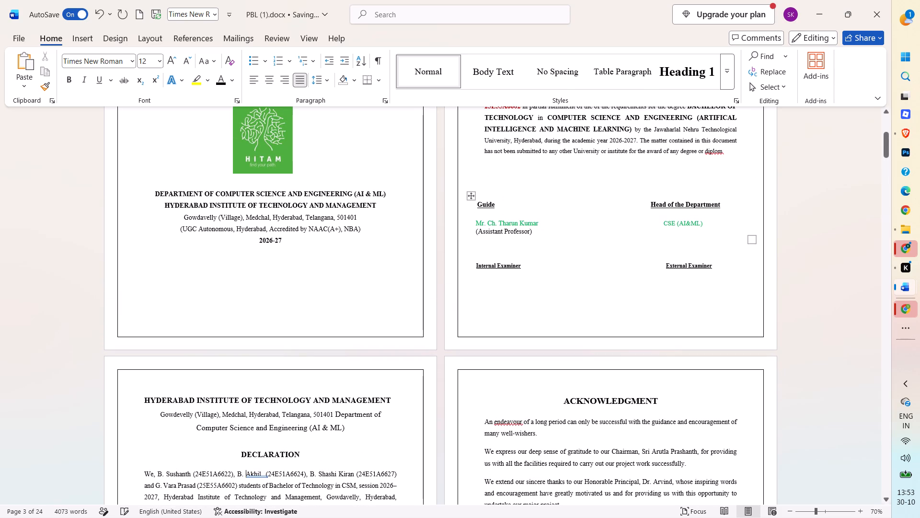
scroll(657, 223, up, 1)
click(664, 229)
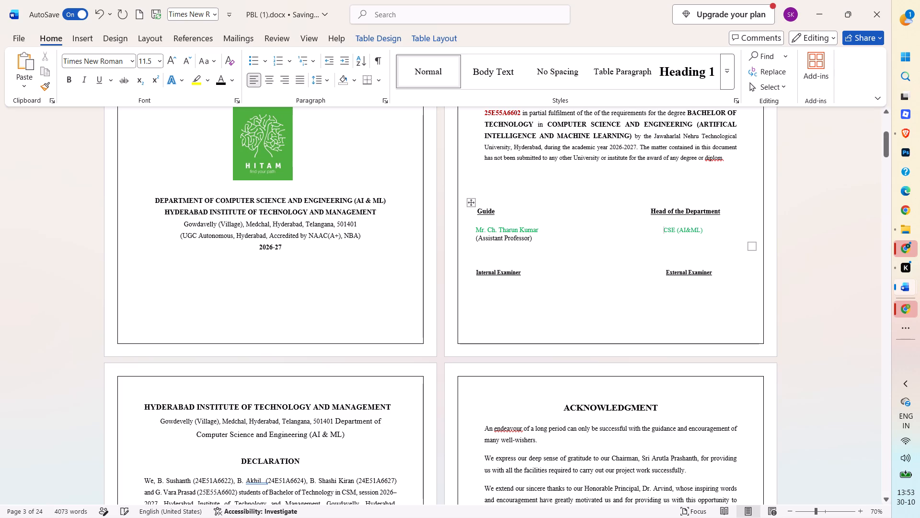
double_click(665, 229)
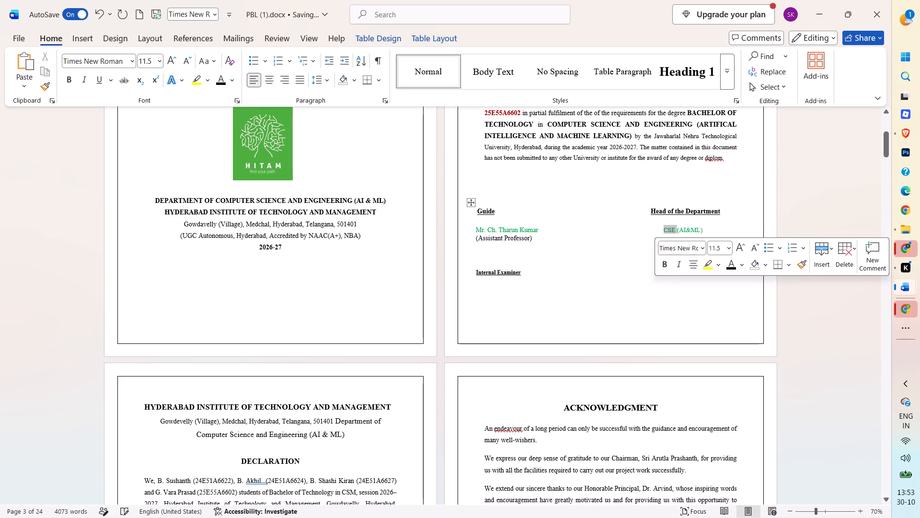
click(720, 231)
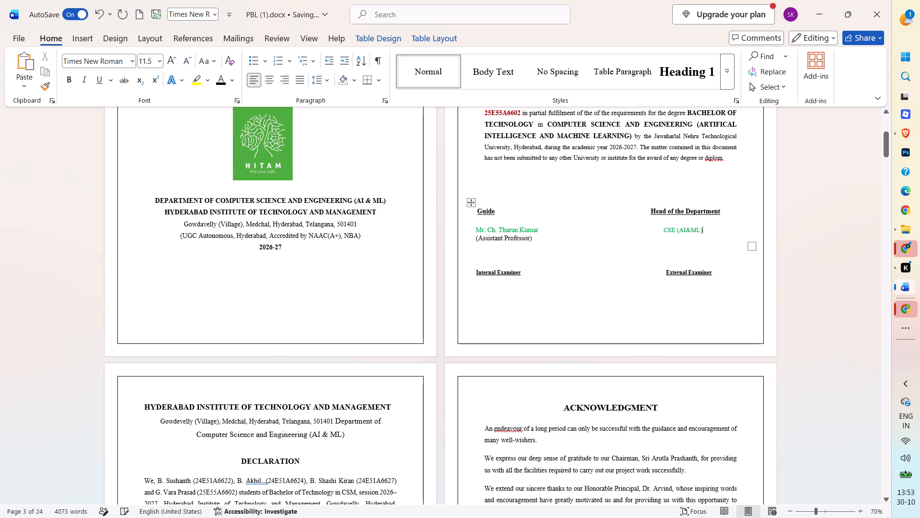
scroll(527, 215, up, 8)
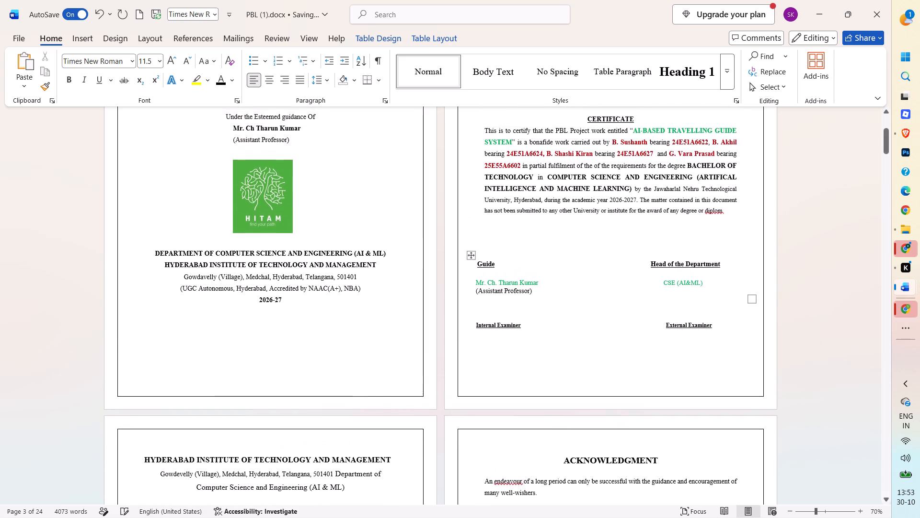
scroll(556, 255, up, 4)
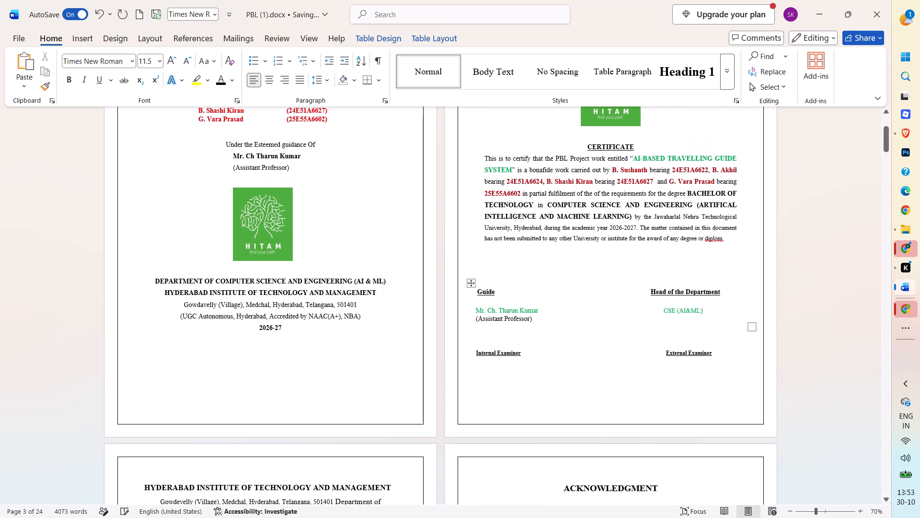
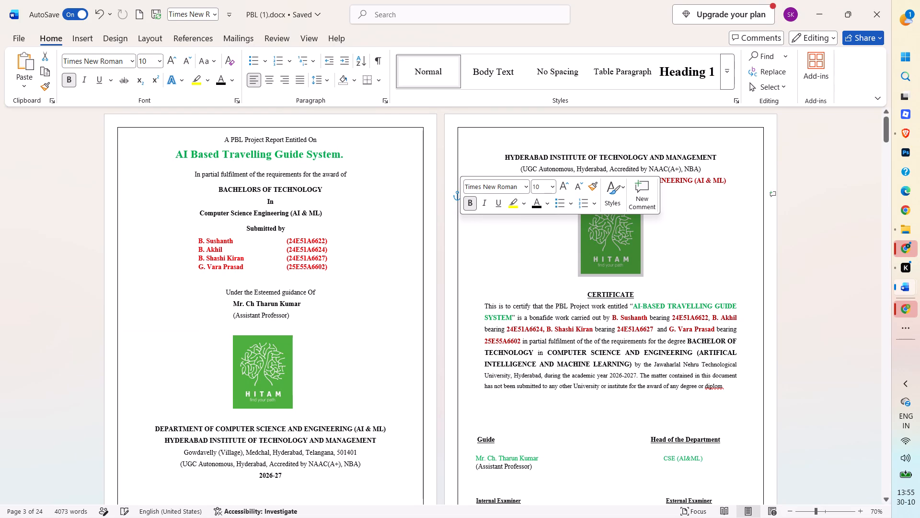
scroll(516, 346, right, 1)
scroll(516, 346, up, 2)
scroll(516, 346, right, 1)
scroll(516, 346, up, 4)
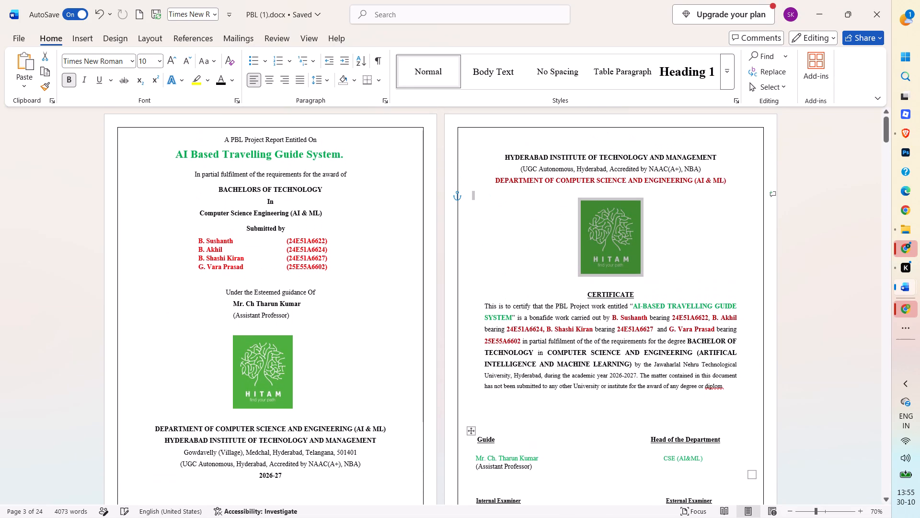